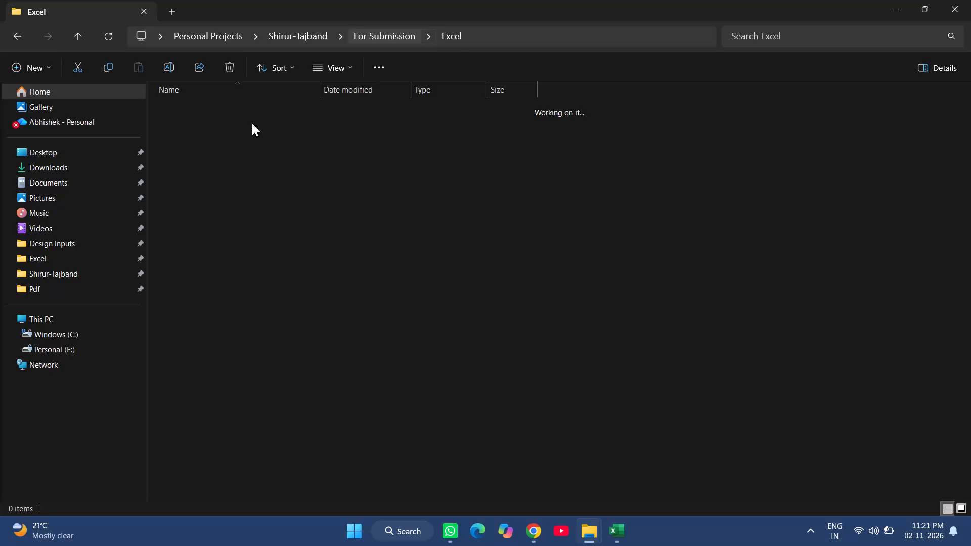
Open the Annexure 2_TVC PDF from the Pdf folder, review its pages through the traffic projection tables, and close it.
double_click(224, 122)
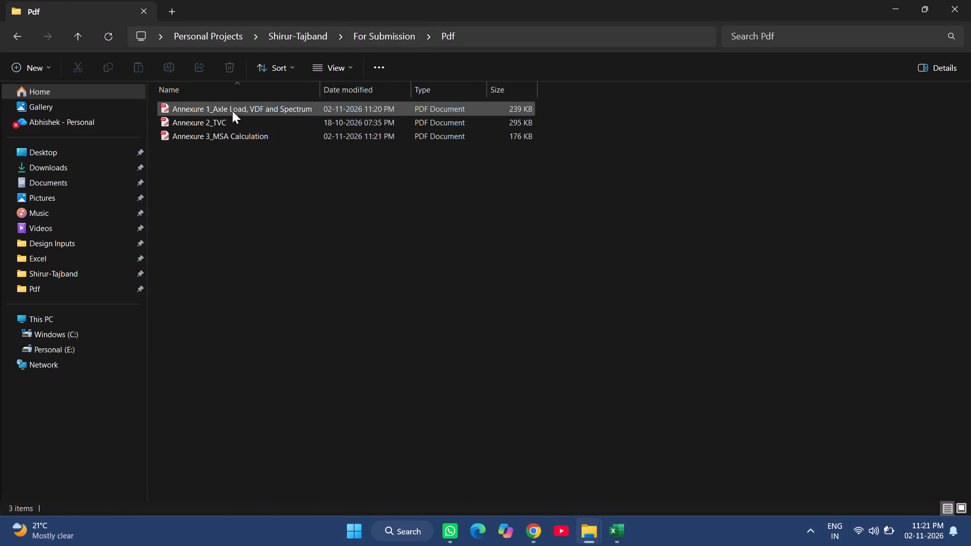
double_click(229, 121)
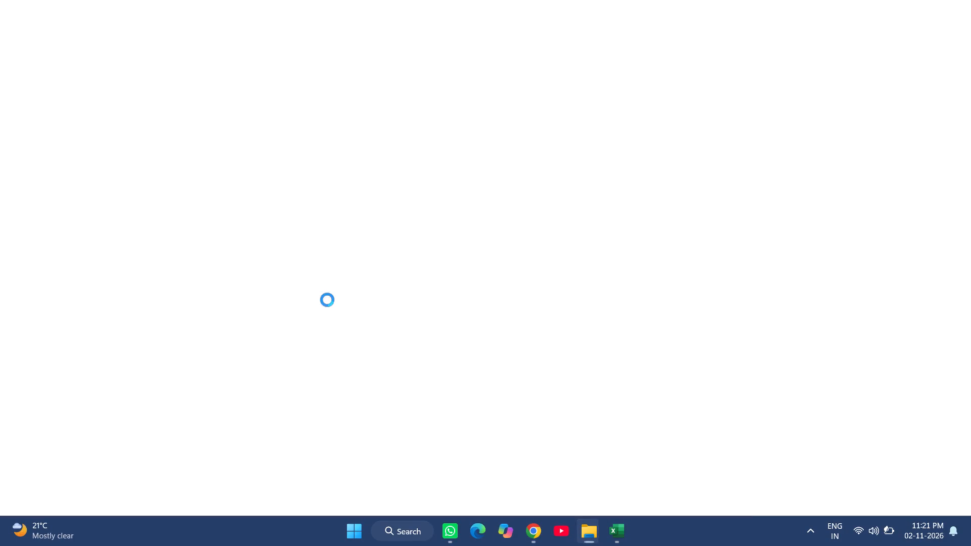
ctrl+scroll(323, 322, down, 4)
scroll(319, 339, down, 6)
middle_drag(438, 205, 418, 444)
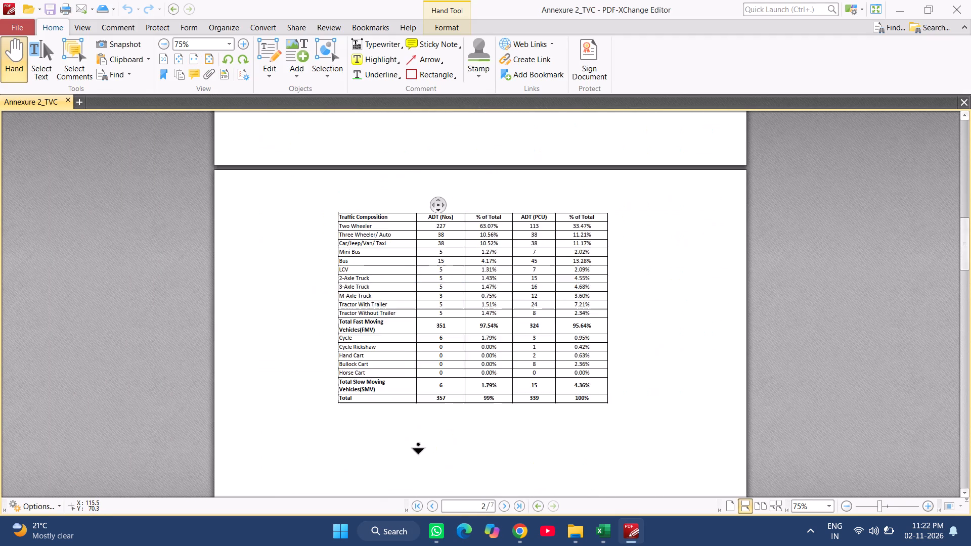
middle_drag(418, 444, 417, 465)
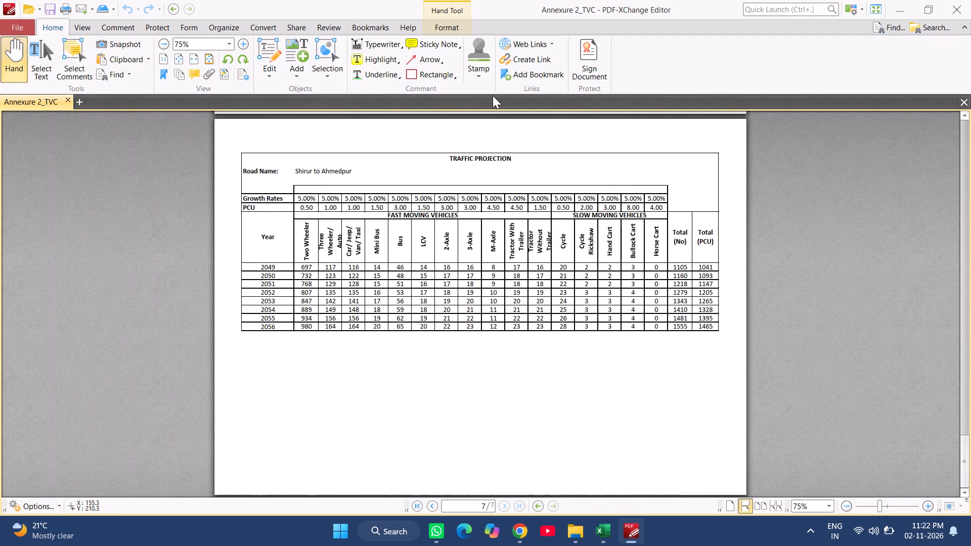
middle_drag(485, 247, 506, 0)
click(970, 0)
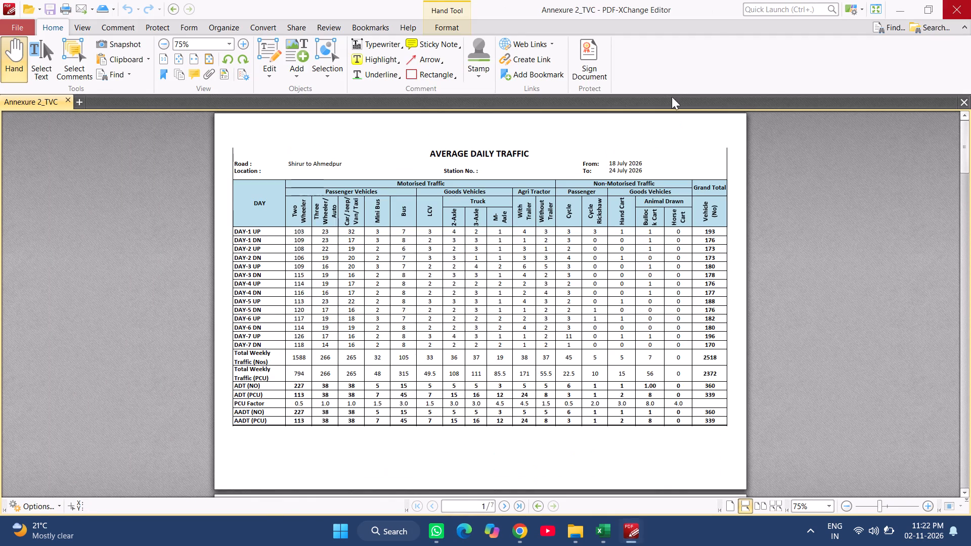
Open the Annexure 2_TVC Report Shirur workbook from the For Submission folder's Excel subfolder and maximize its window.
click(387, 39)
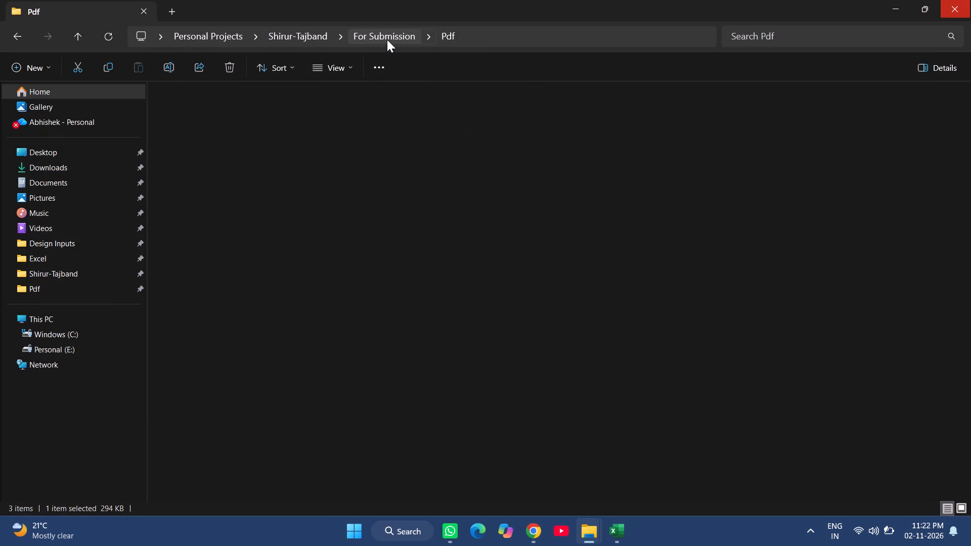
double_click(219, 110)
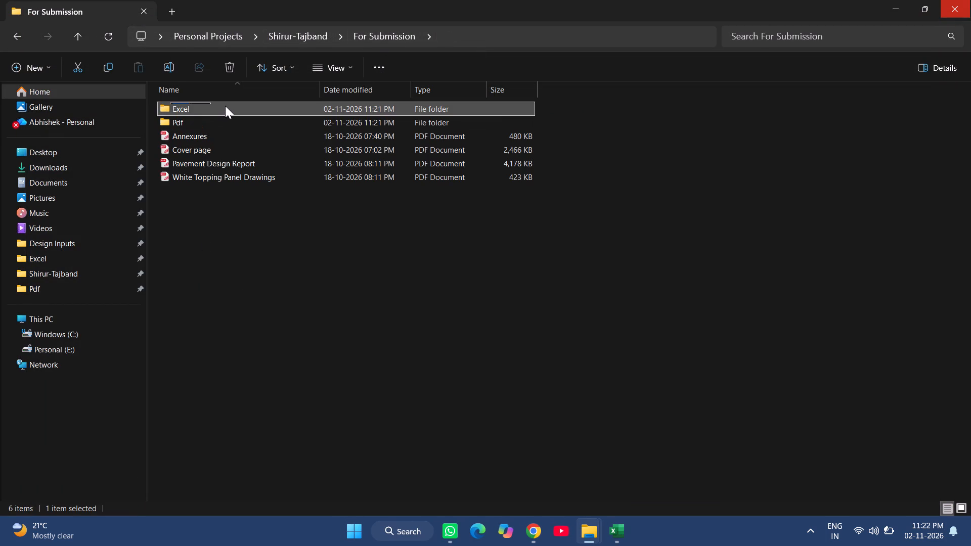
double_click(230, 106)
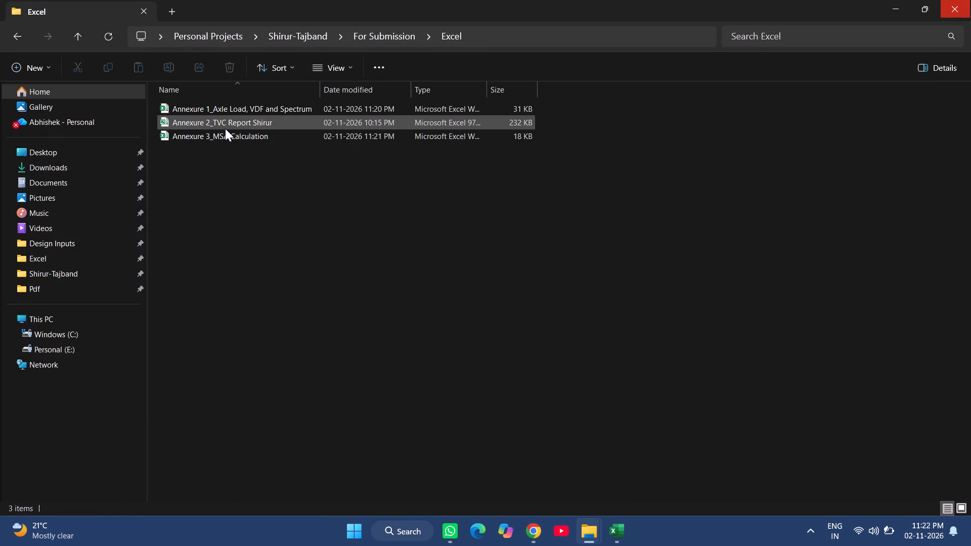
click(225, 128)
double_click(232, 124)
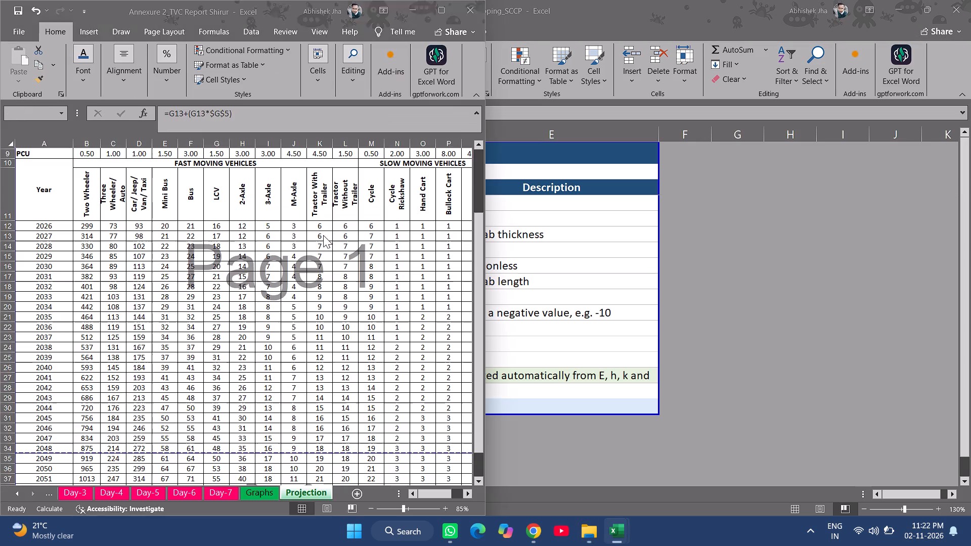
click(446, 7)
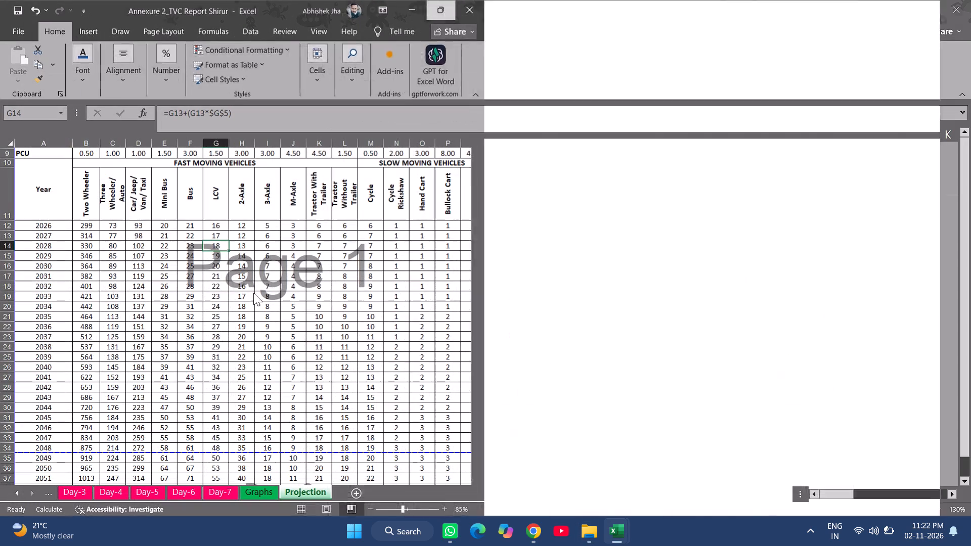
Check the print preview of the ADT & AADT sheet.
click(23, 499)
triple_click(23, 503)
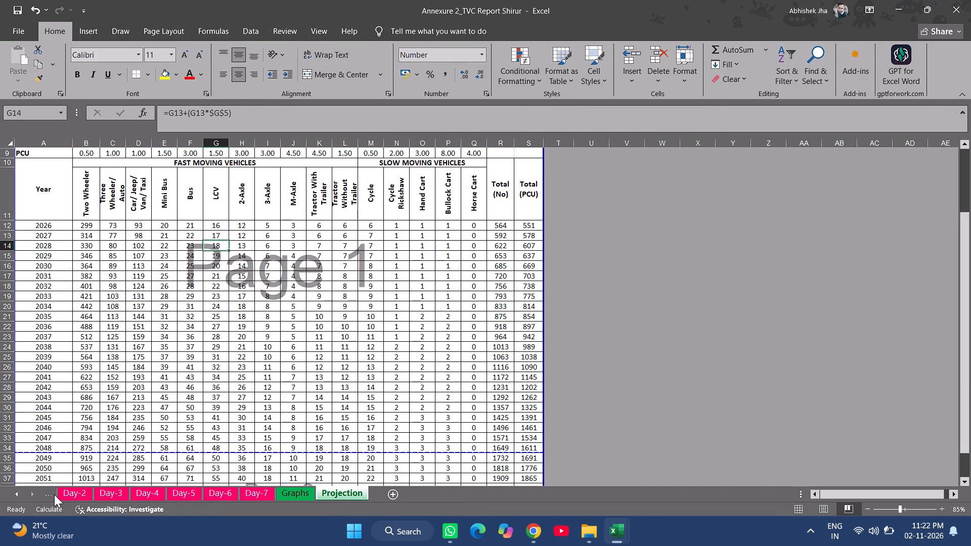
triple_click(15, 497)
click(16, 495)
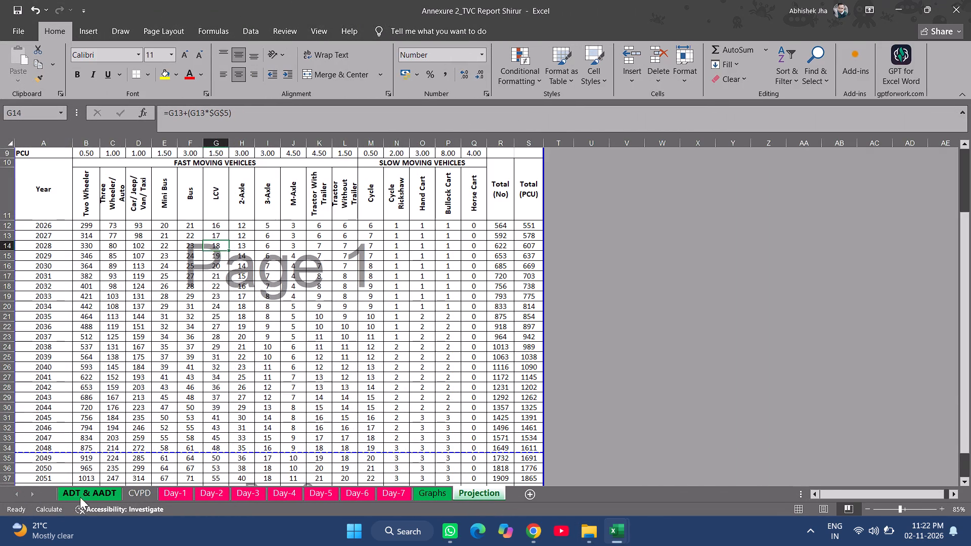
click(67, 495)
scroll(238, 287, up, 20)
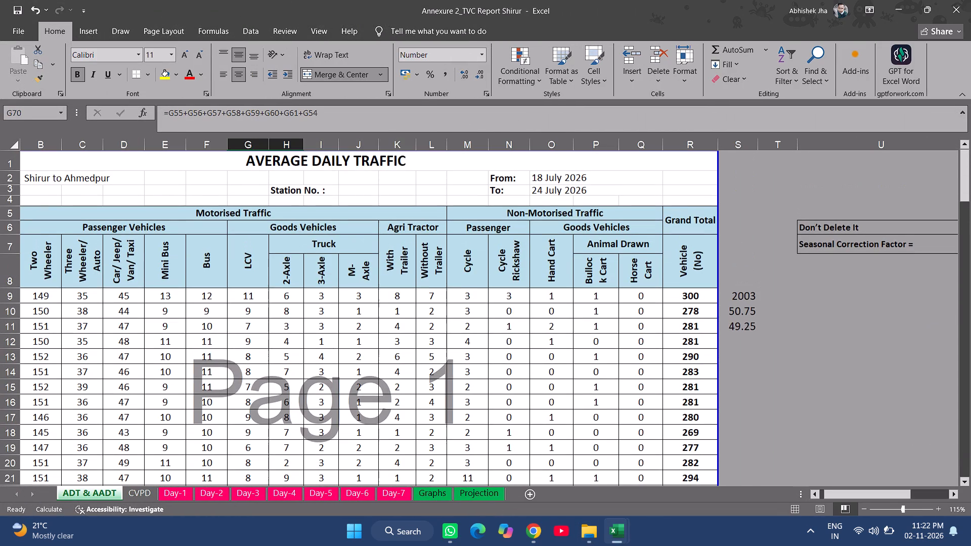
key(ctrl+p)
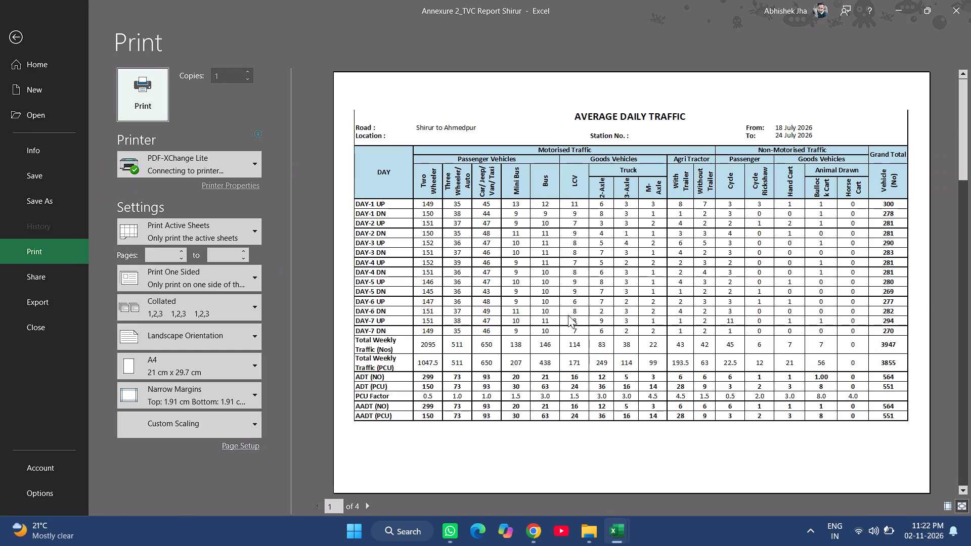
key(Escape)
Remove all borders from the Average Daily Traffic title block, A1:R4, on the ADT & AADT sheet.
scroll(21, 214, up, 4)
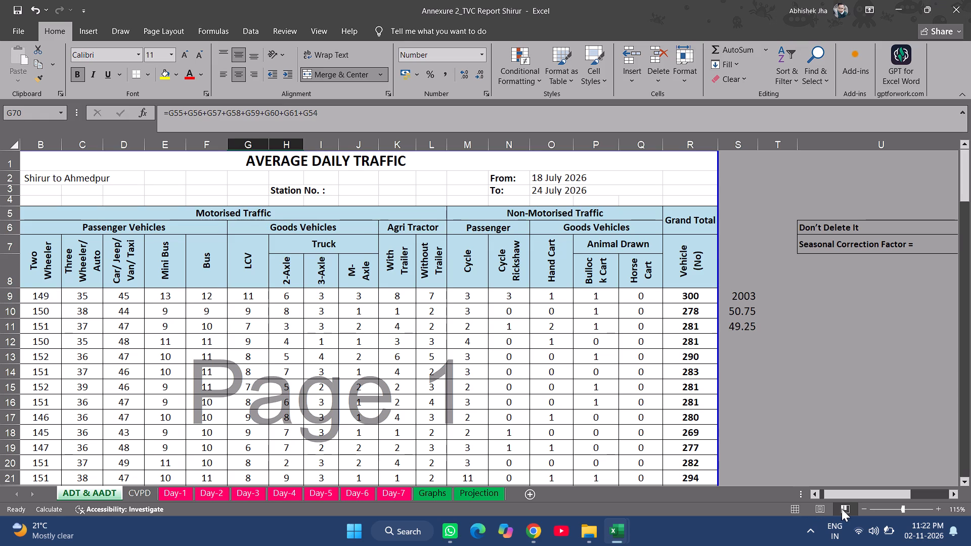
drag(851, 496, 688, 484)
drag(43, 158, 134, 198)
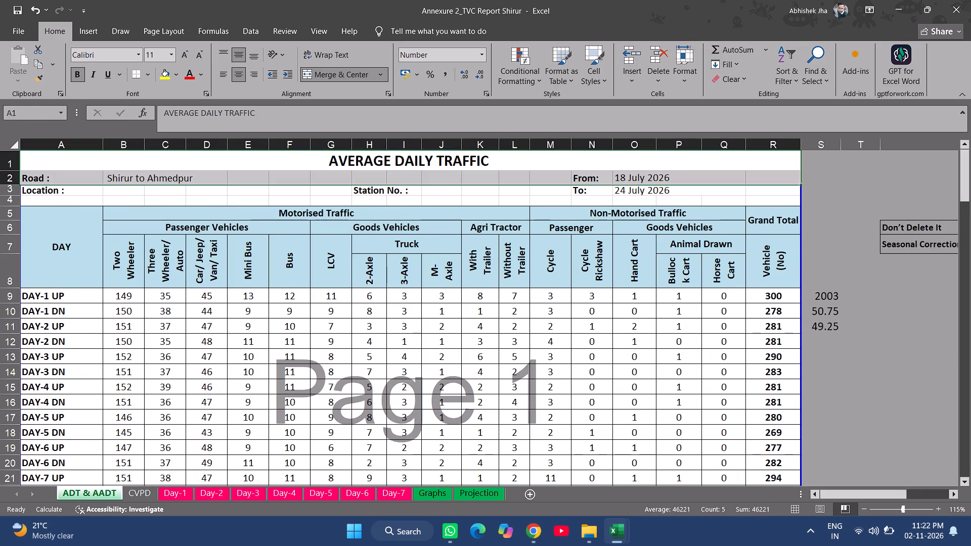
drag(134, 198, 670, 199)
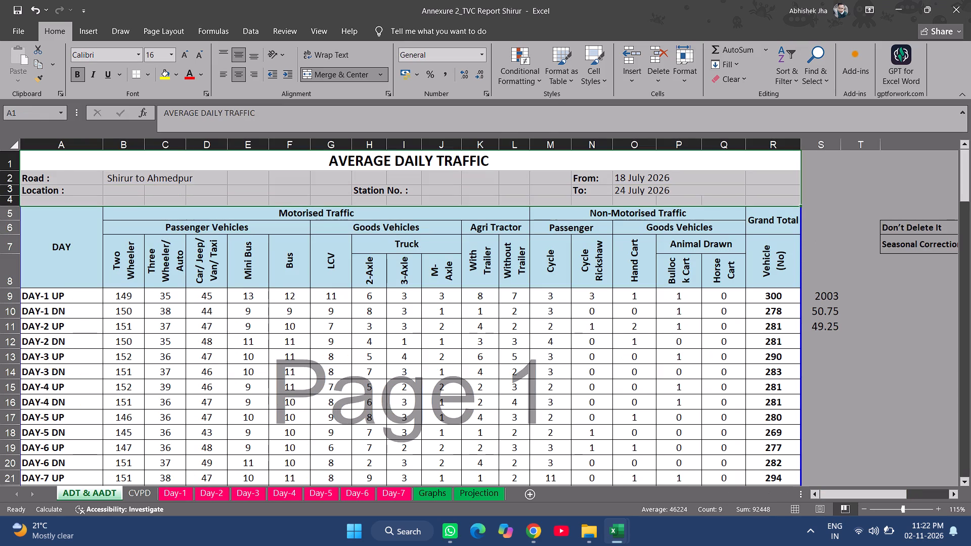
click(145, 73)
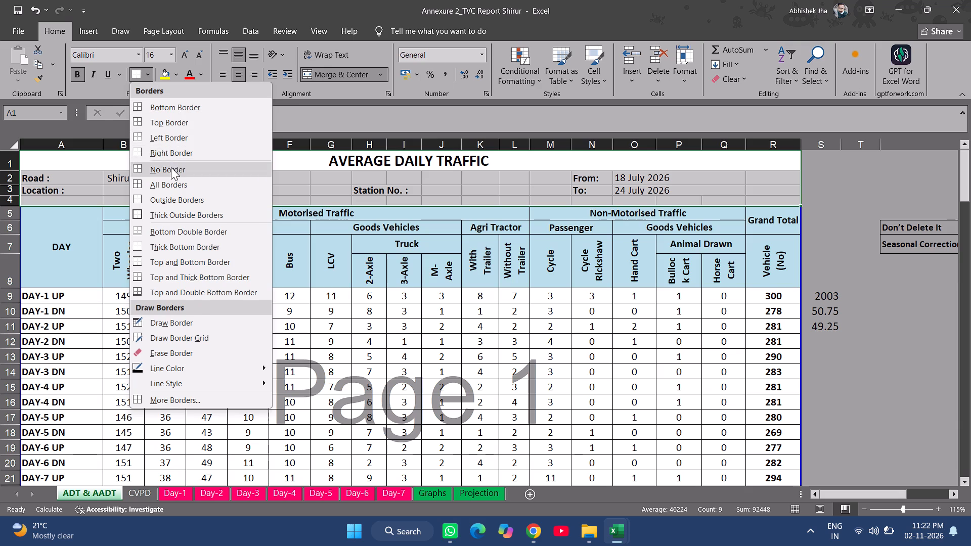
click(171, 167)
click(255, 277)
Apply all borders to the blue table header in rows 5 to 8, from DAY through Grand Total.
drag(74, 233, 590, 231)
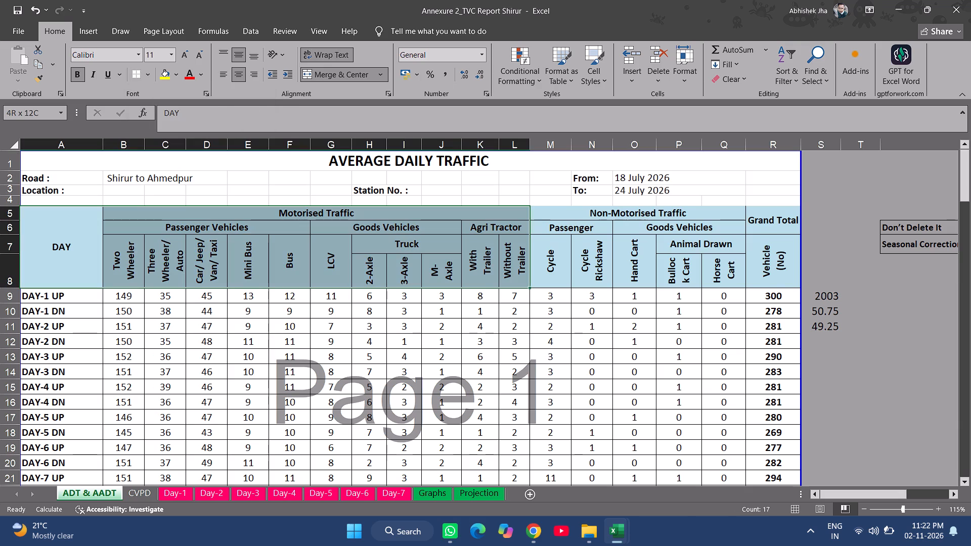
drag(590, 231, 776, 236)
text(hba)
click(516, 368)
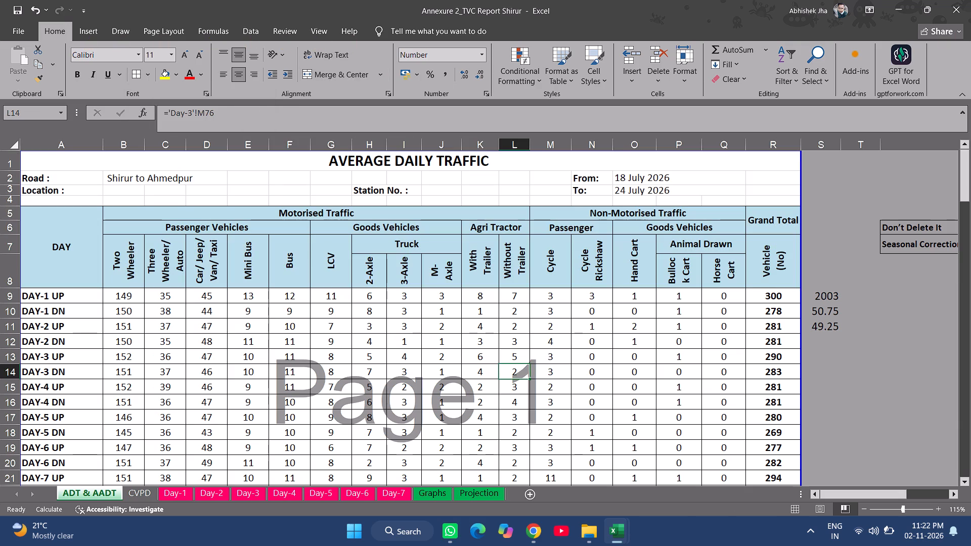
Review the ADT & AADT sheet's print preview from the traffic table through the composition pie charts.
key(ctrl+p)
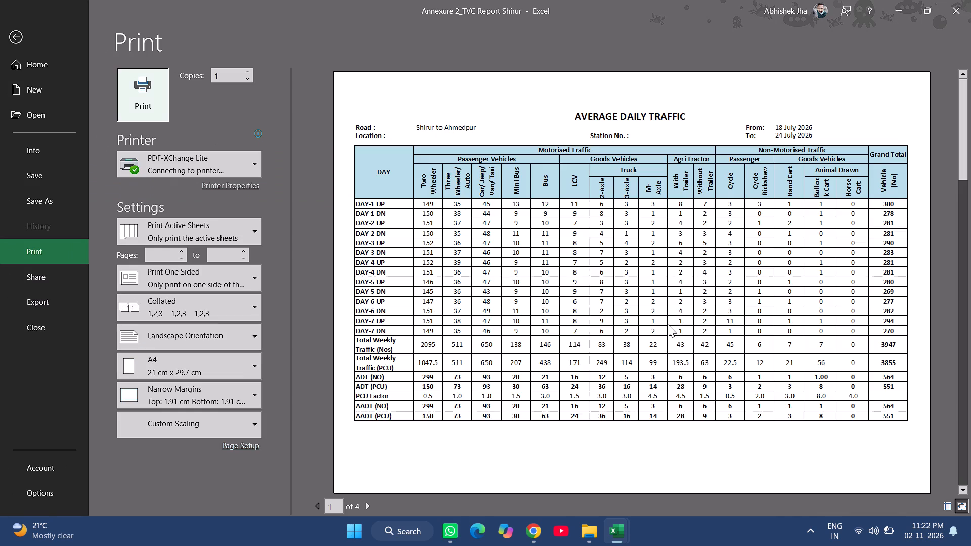
scroll(668, 324, down, 3)
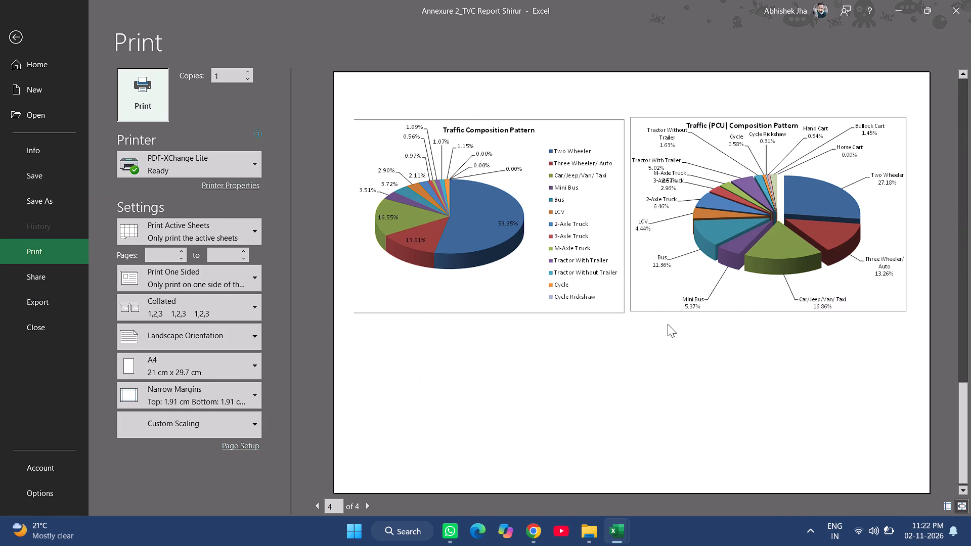
scroll(668, 324, down, 4)
scroll(668, 324, up, 8)
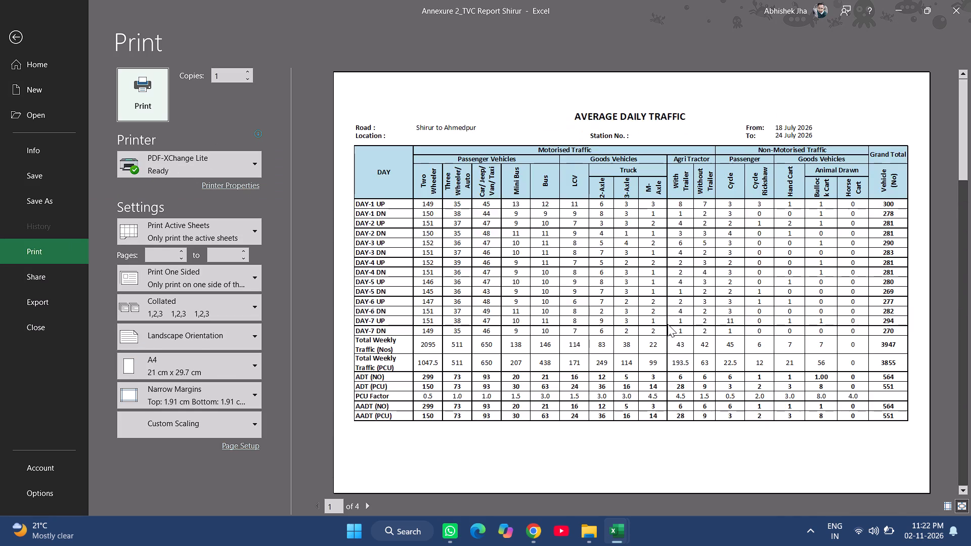
scroll(668, 324, down, 9)
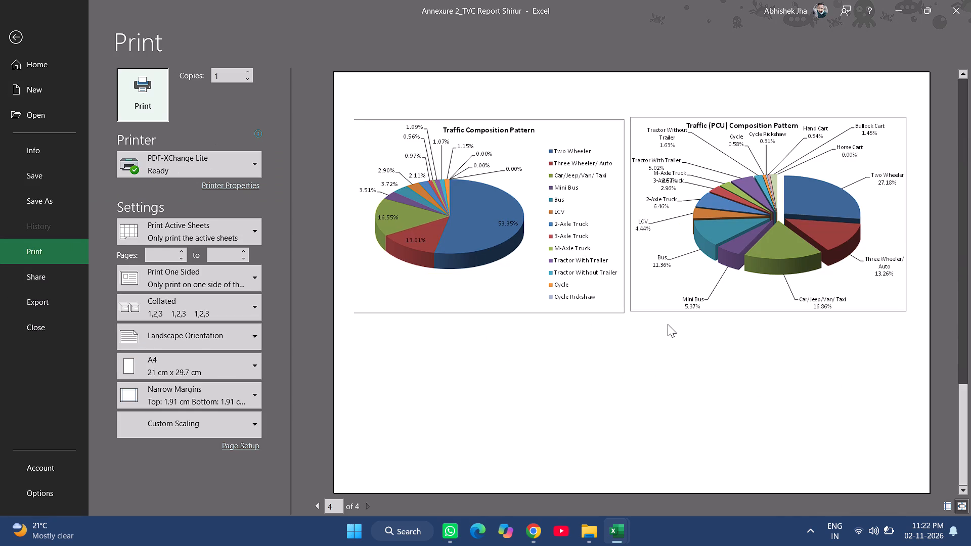
key(Escape)
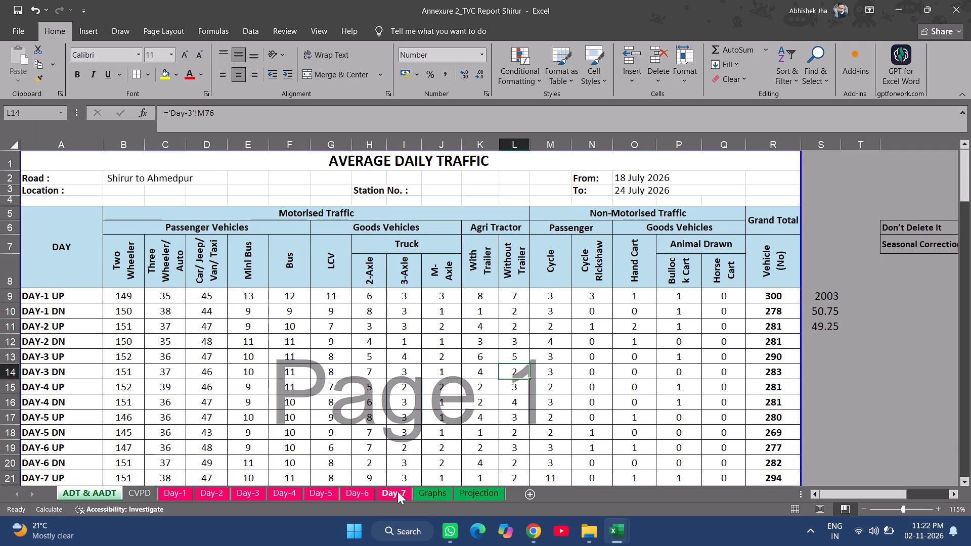
Look over the CVPD and Graphs sheets, and group the ADT & AADT, Graphs and Projection sheets.
click(128, 493)
scroll(294, 381, up, 6)
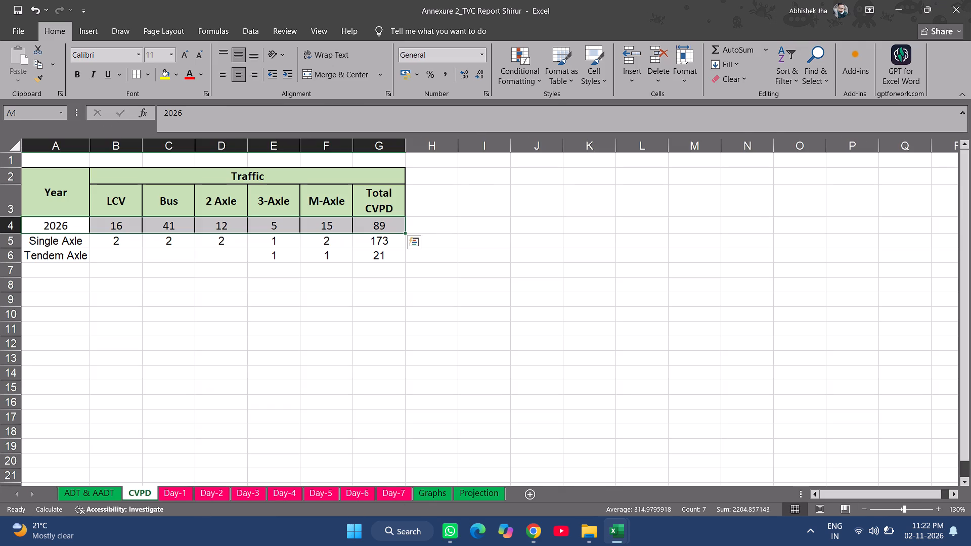
click(425, 497)
scroll(238, 405, up, 6)
scroll(215, 421, up, 19)
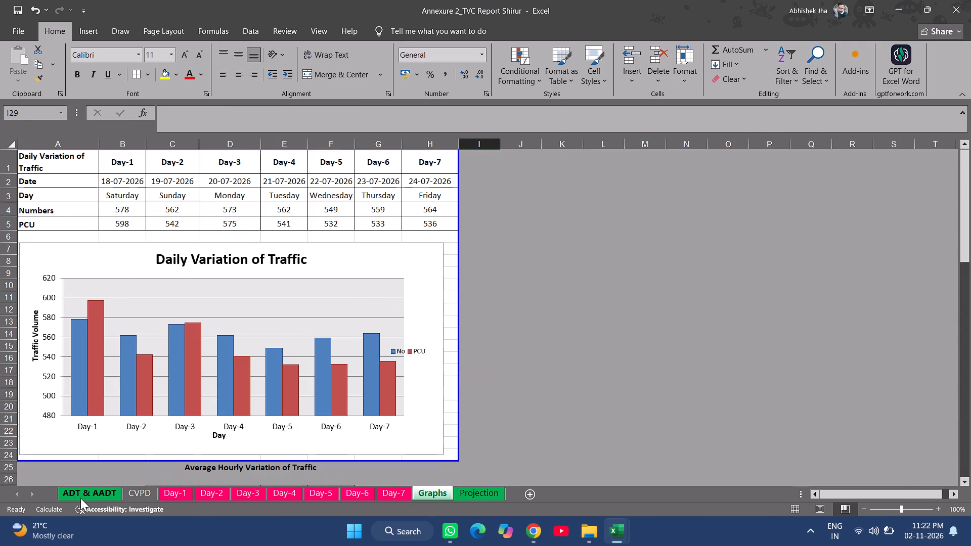
click(80, 498)
ctrl+click(435, 495)
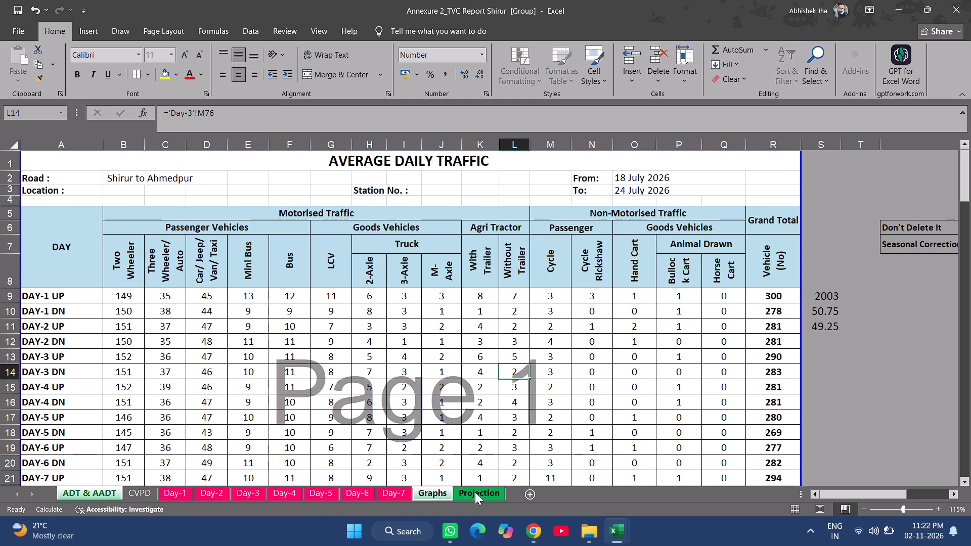
ctrl+click(475, 492)
Review the print preview of the grouped sheets page by page through the traffic projection tables.
key(ctrl+p)
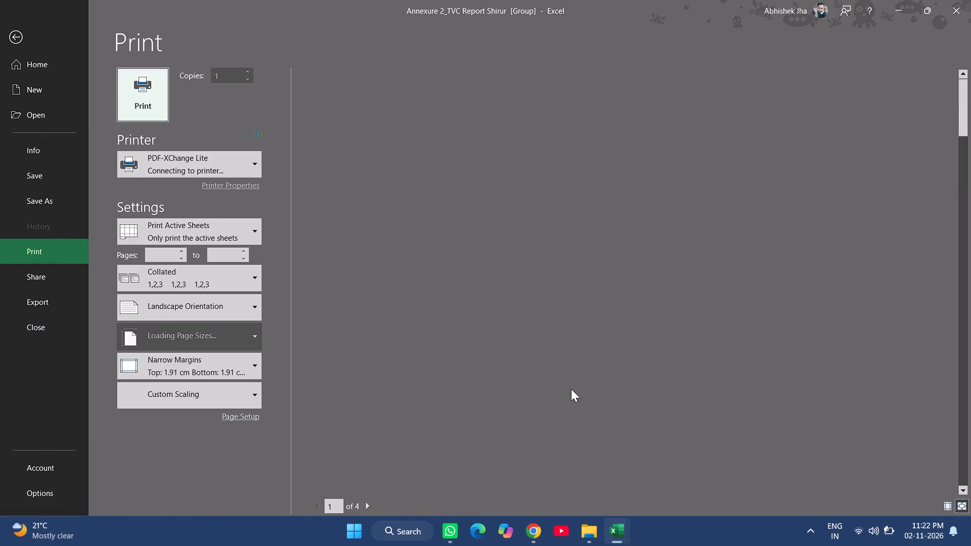
scroll(562, 370, down, 2)
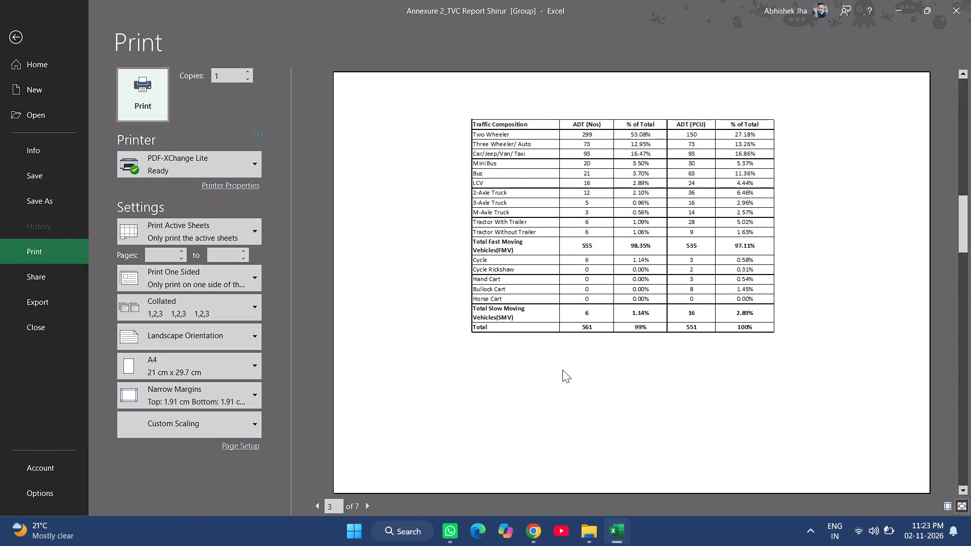
scroll(562, 370, down, 3)
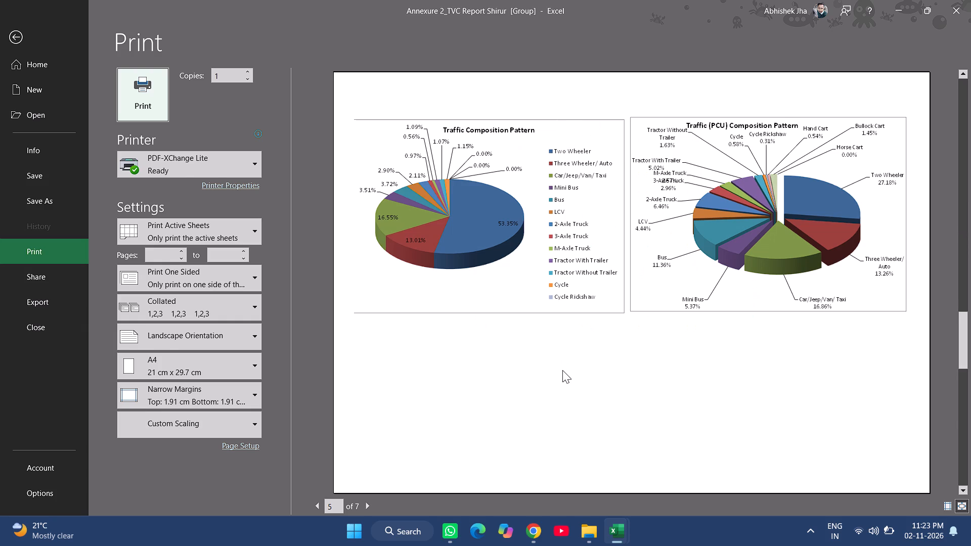
scroll(562, 370, down, 2)
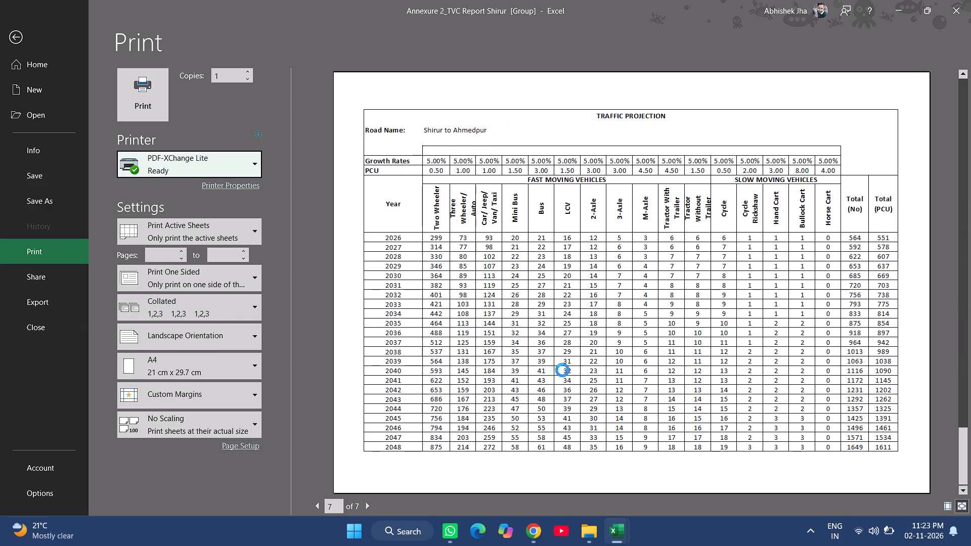
scroll(562, 370, down, 5)
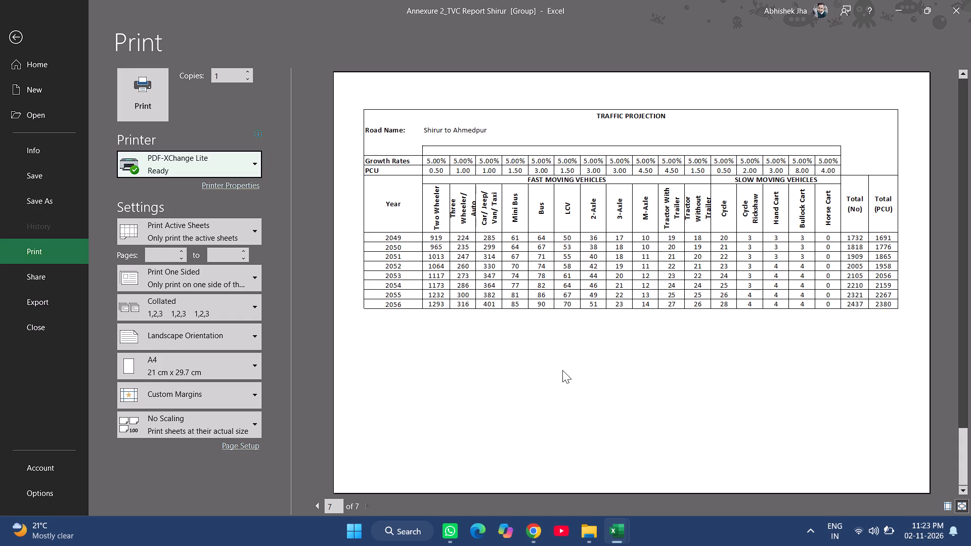
click(20, 42)
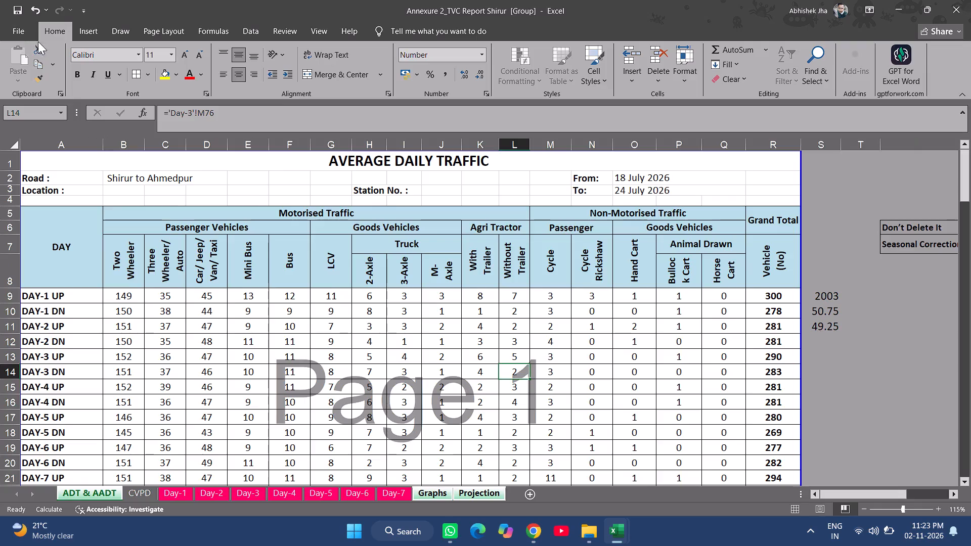
Export the grouped sheets as a PDF to the For Submission > Pdf folder, replacing the existing Annexure 2_TVC file.
click(23, 29)
click(51, 207)
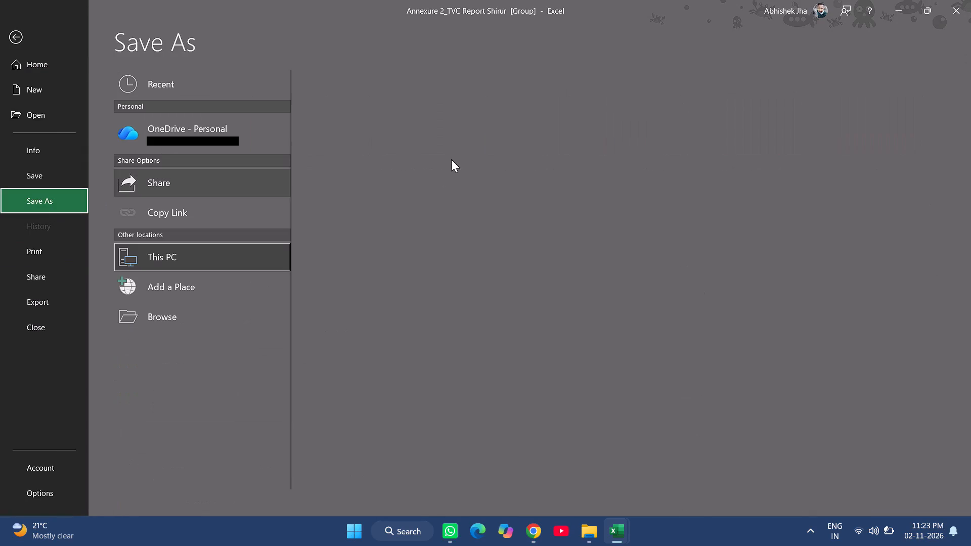
click(446, 142)
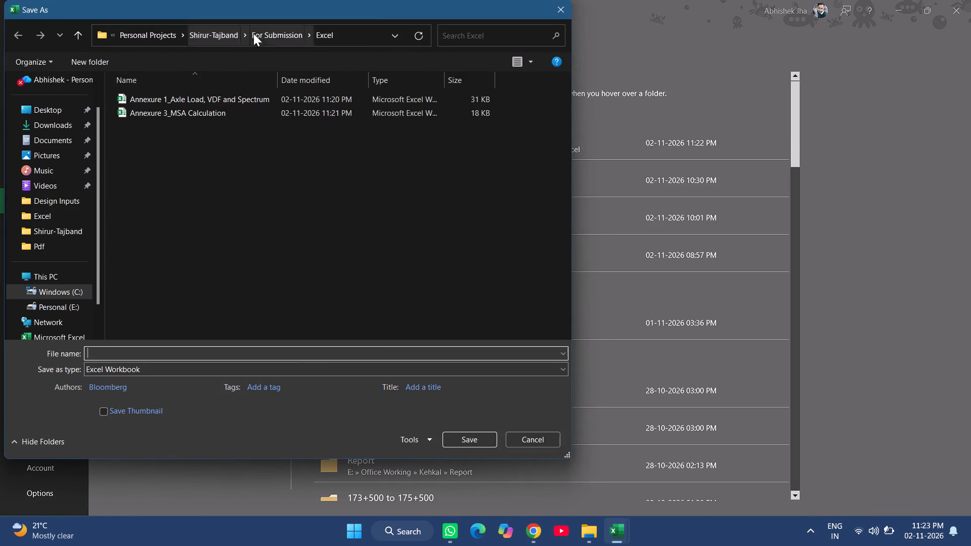
click(274, 30)
double_click(171, 121)
double_click(175, 117)
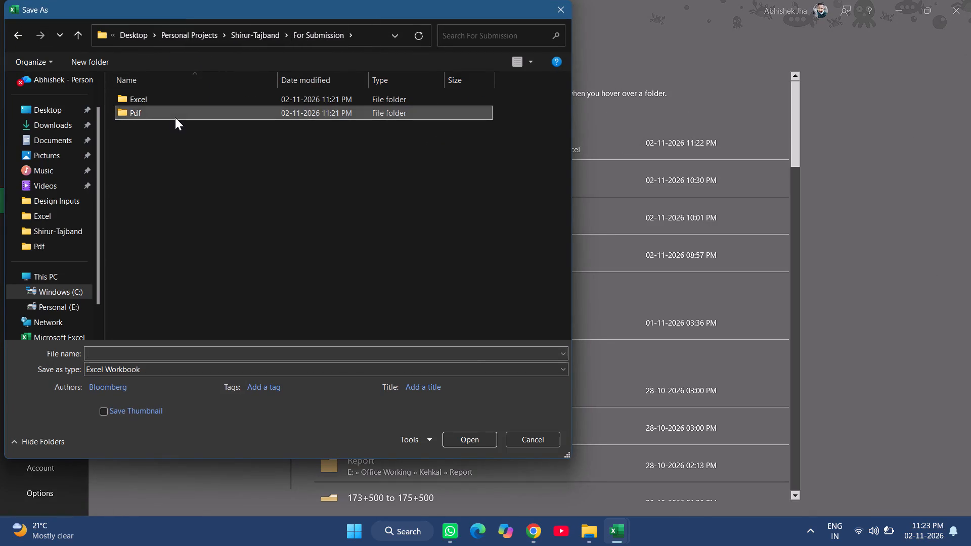
click(156, 353)
click(147, 370)
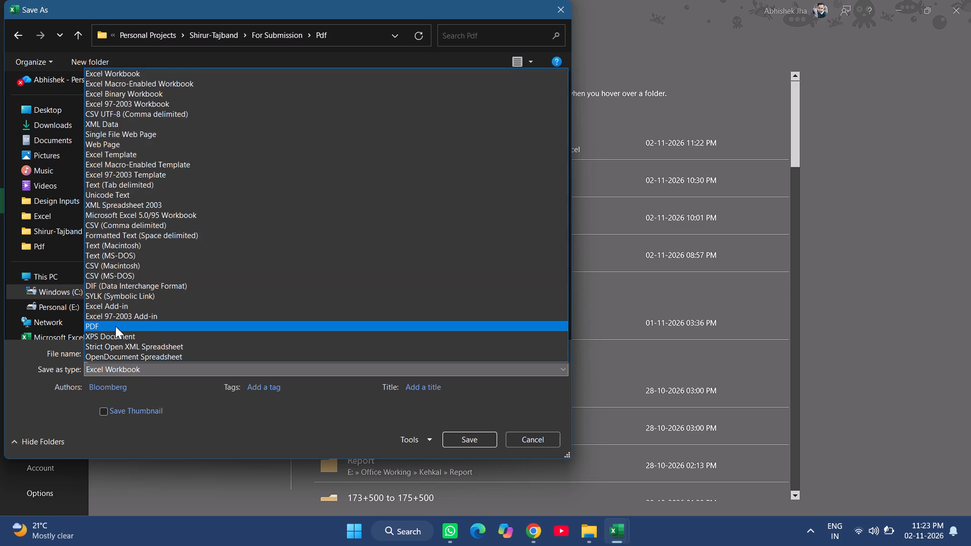
click(116, 326)
click(201, 116)
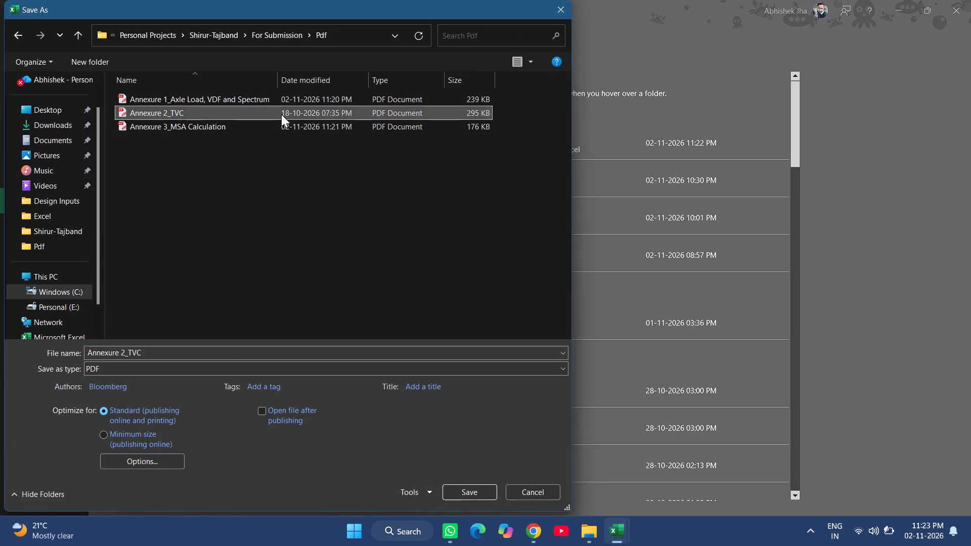
click(450, 493)
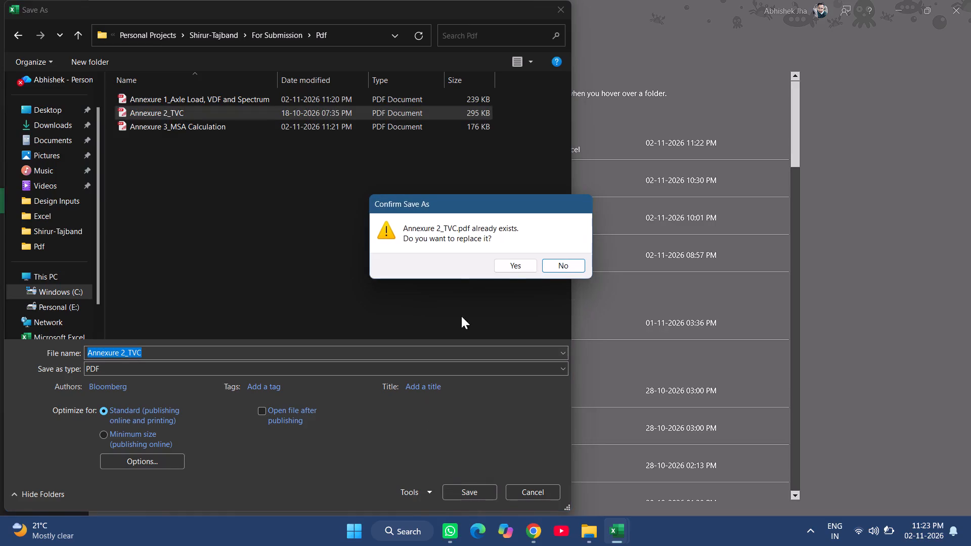
click(524, 266)
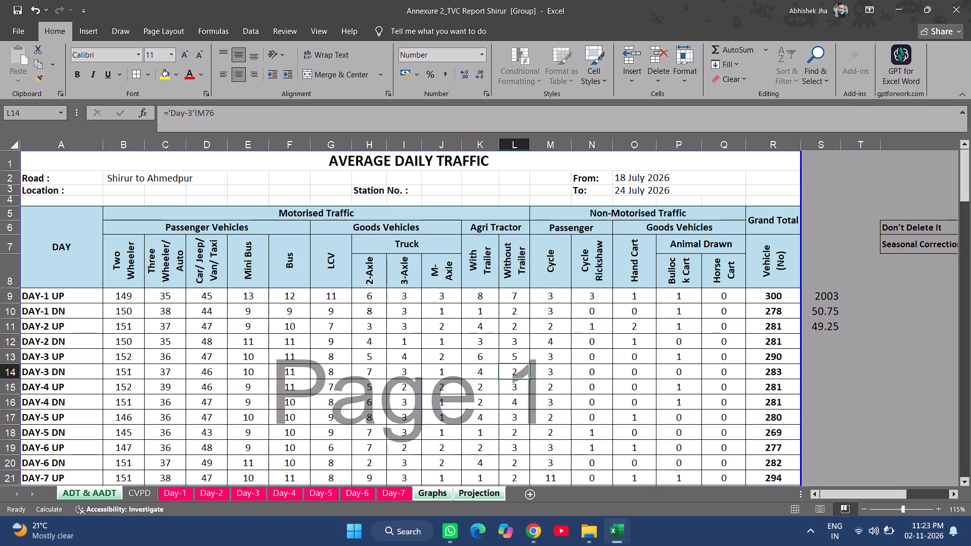
Ungroup the sheets, then save the Annexure 2_TVC Report Shirur workbook with ADT & AADT as the active sheet and close it.
scroll(436, 326, up, 4)
scroll(435, 334, down, 5)
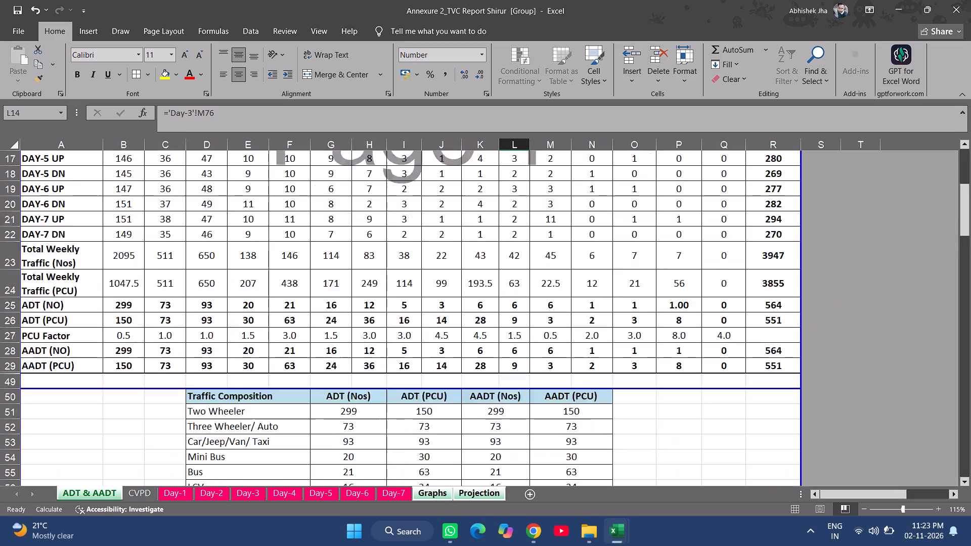
scroll(434, 336, down, 2)
scroll(434, 336, up, 7)
click(356, 351)
key(ctrl+s)
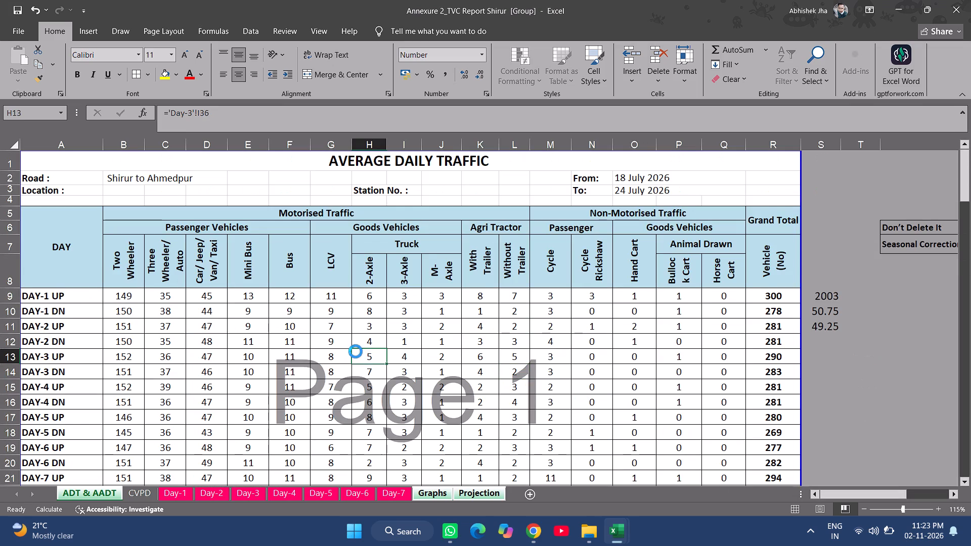
click(404, 493)
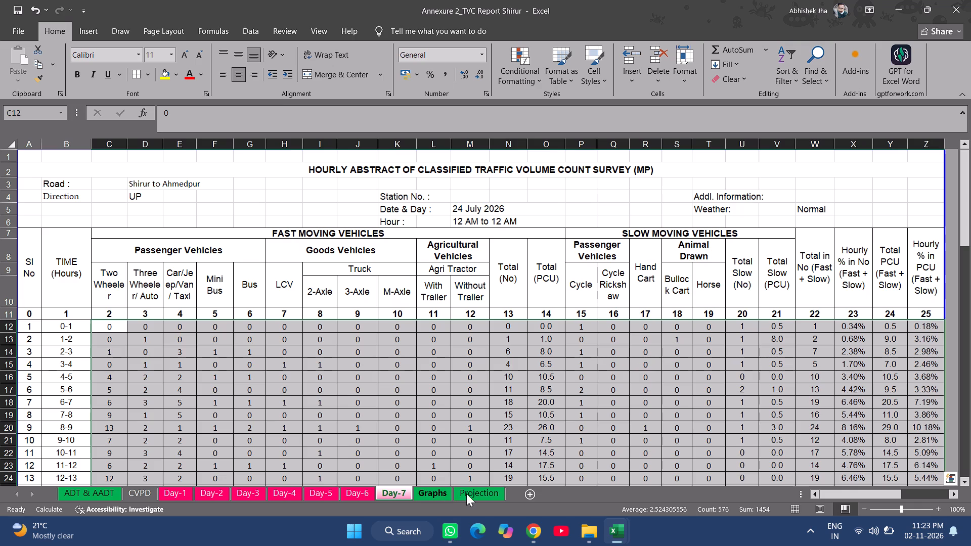
click(476, 496)
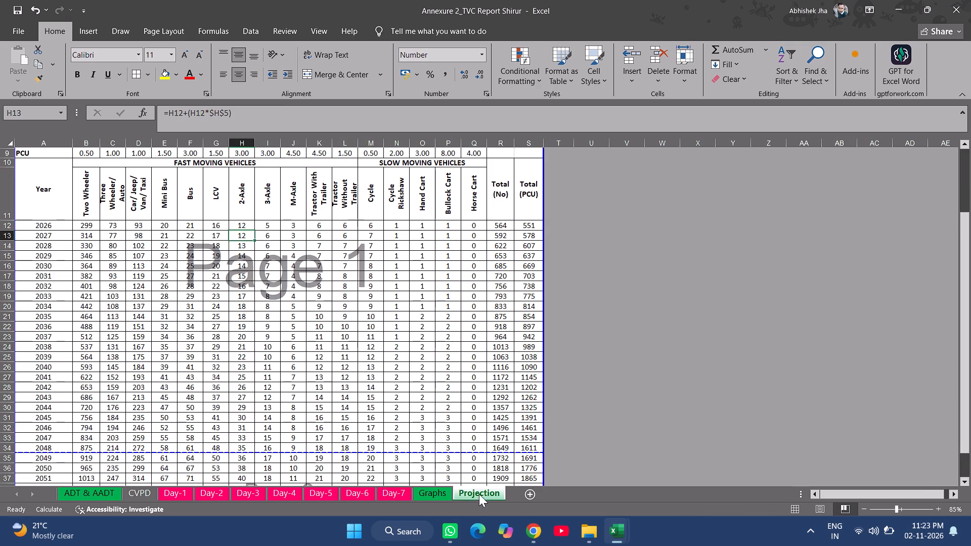
scroll(448, 363, up, 6)
scroll(313, 413, up, 5)
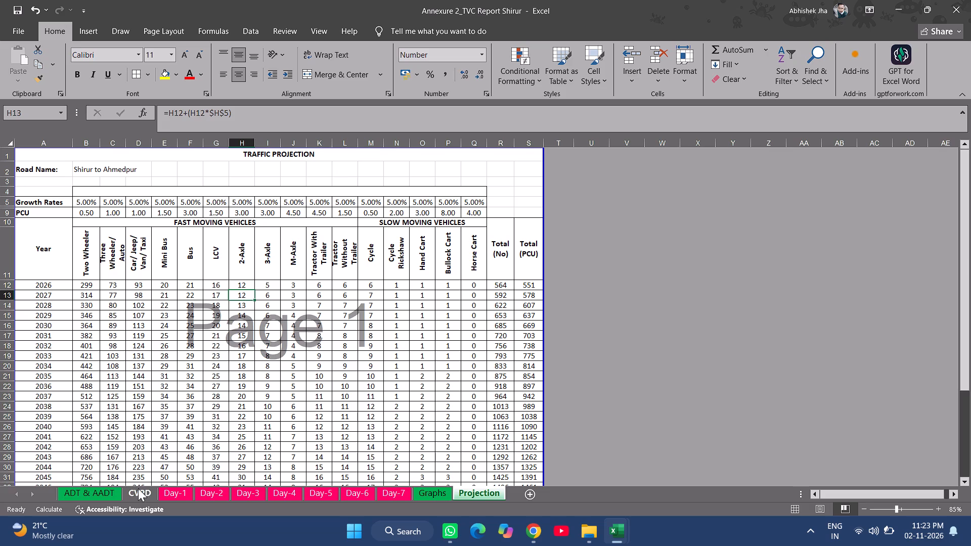
click(109, 489)
scroll(255, 411, up, 6)
key(ctrl+s)
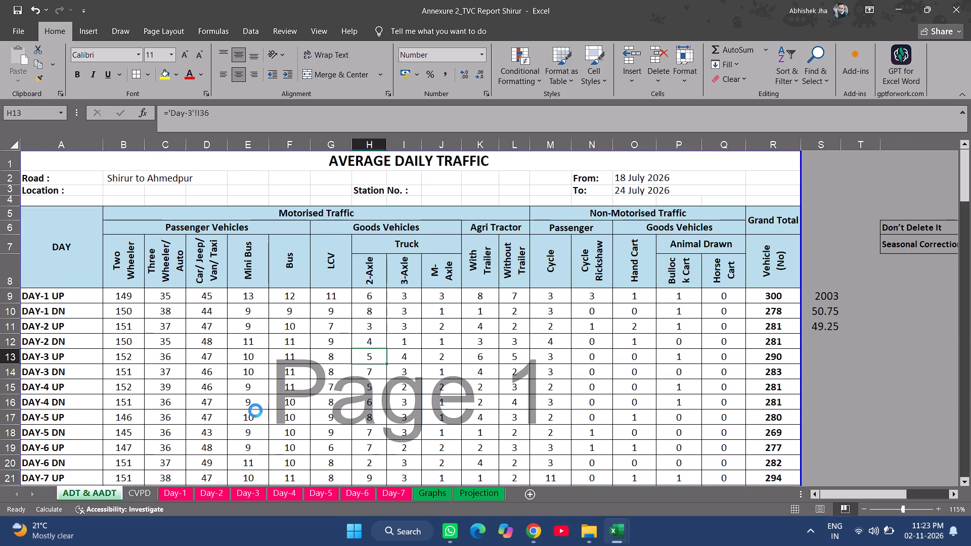
click(969, 3)
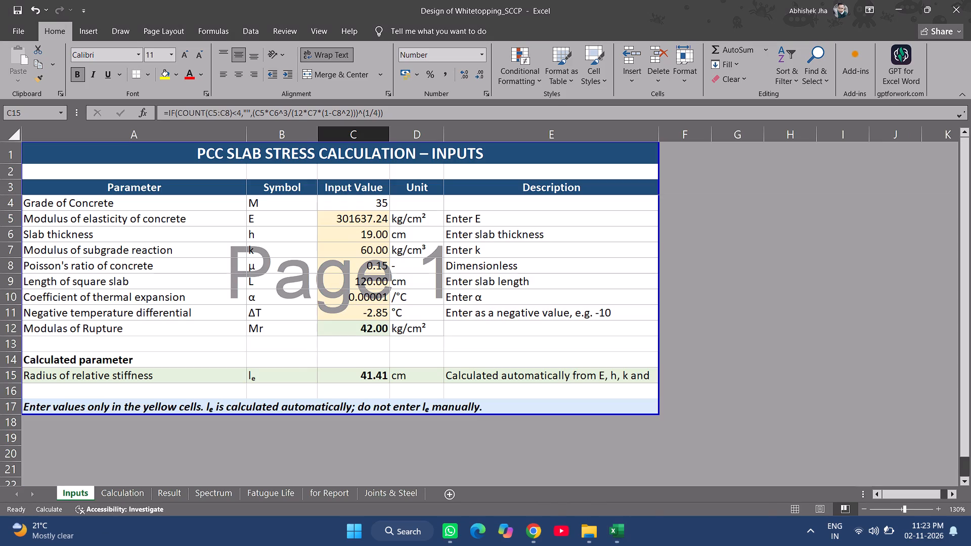
Check the Inputs print preview of Design of Whitetopping_SCCP, and look over its other sheets from Calculation through Joints & Steel.
scroll(396, 352, up, 6)
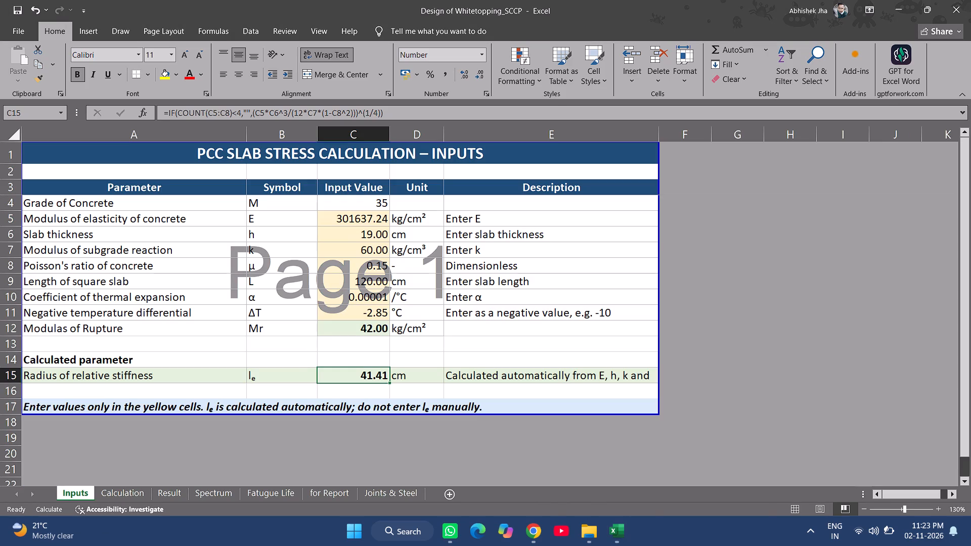
key(ctrl+p)
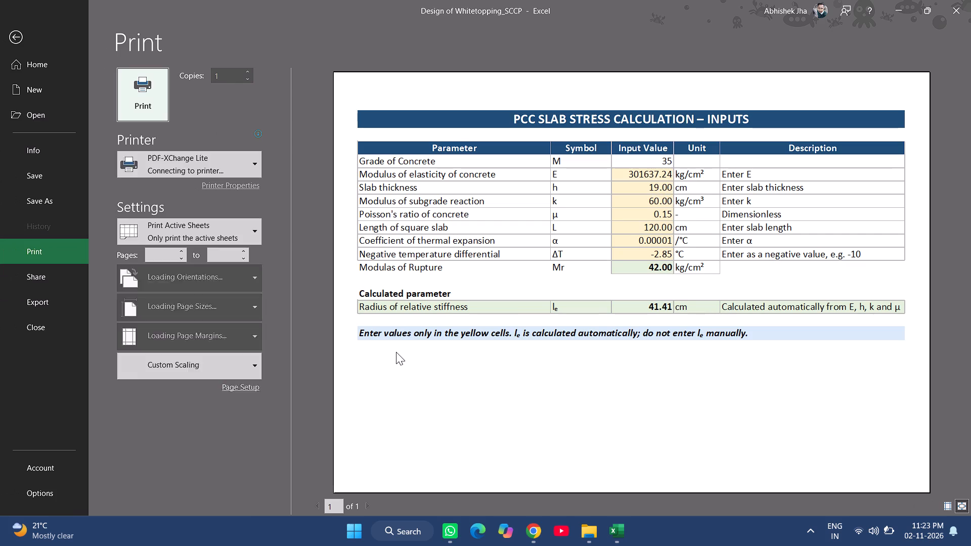
scroll(520, 318, down, 8)
key(Escape)
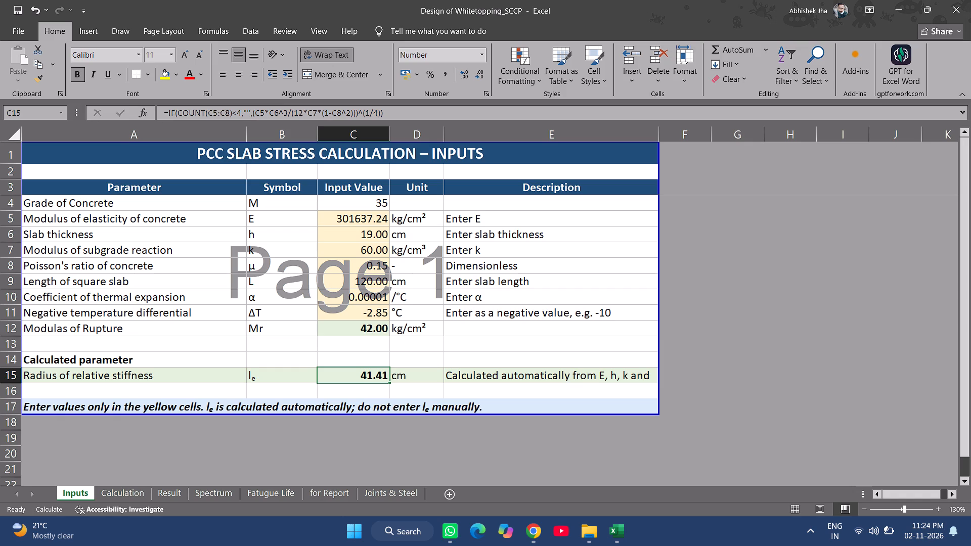
click(115, 499)
scroll(224, 470, up, 5)
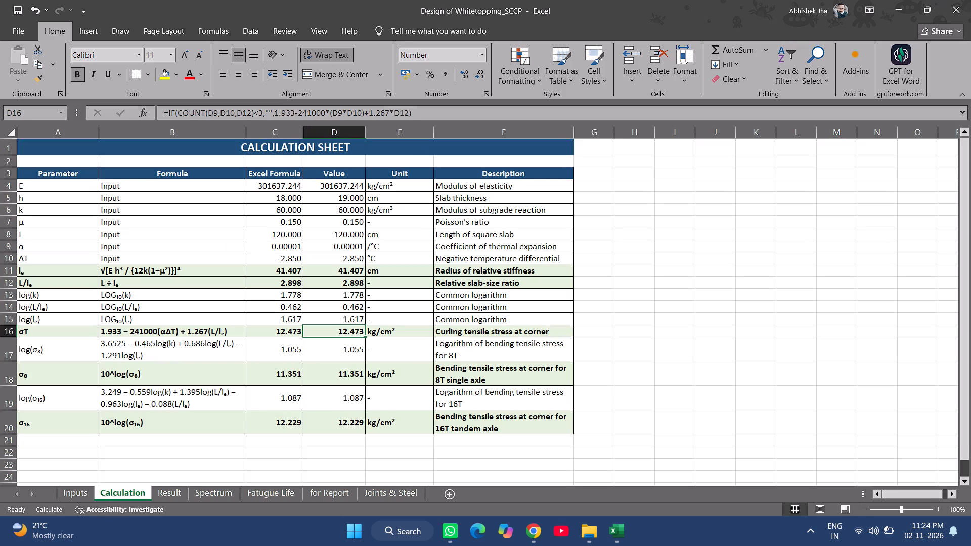
drag(167, 510, 171, 512)
click(179, 494)
click(222, 495)
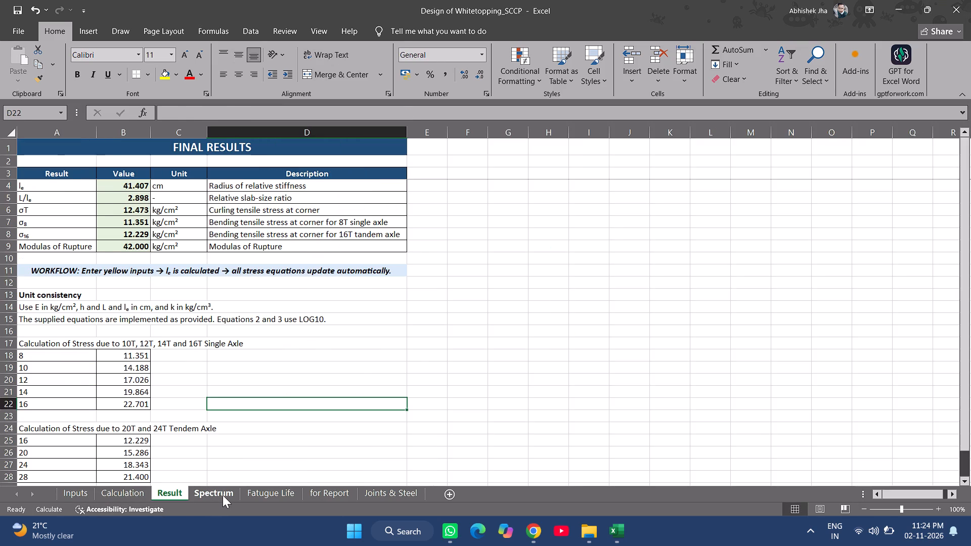
scroll(252, 367, up, 5)
click(281, 493)
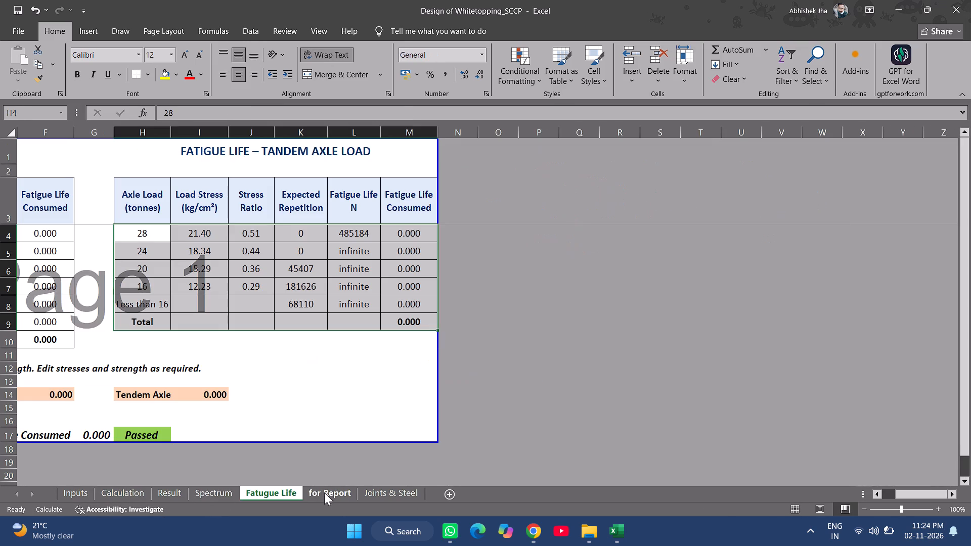
drag(917, 492, 793, 501)
click(326, 491)
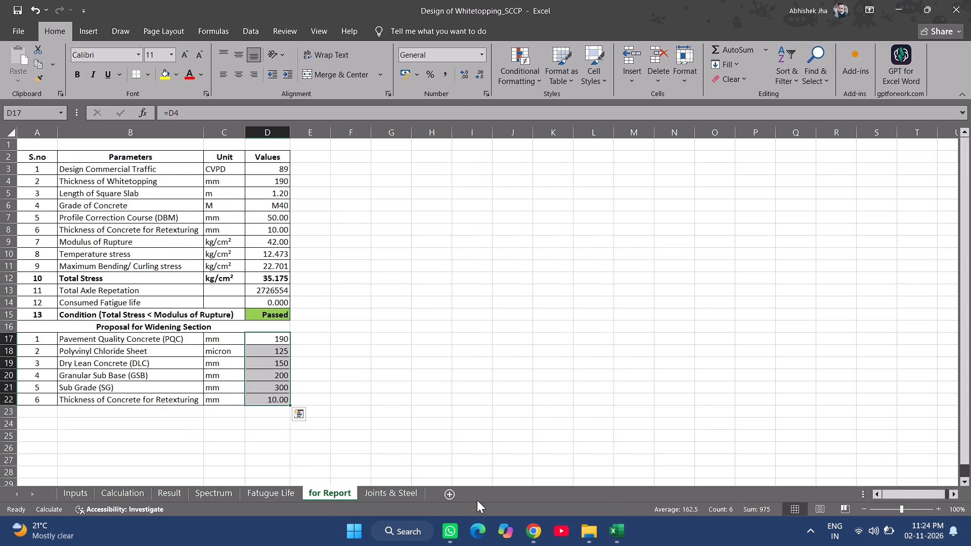
click(403, 491)
scroll(287, 370, up, 6)
Save and close the Design of Whitetopping_SCCP workbook.
key(ctrl+s)
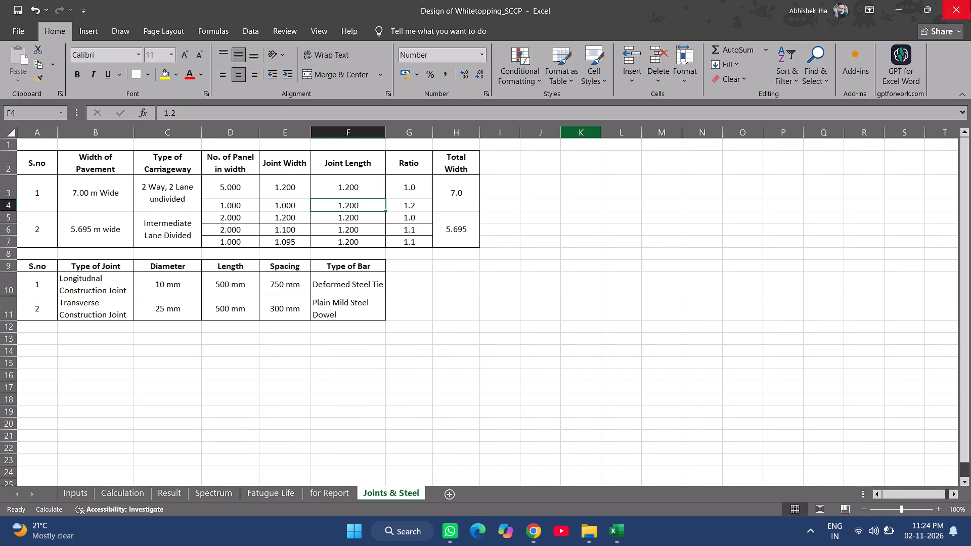
click(970, 0)
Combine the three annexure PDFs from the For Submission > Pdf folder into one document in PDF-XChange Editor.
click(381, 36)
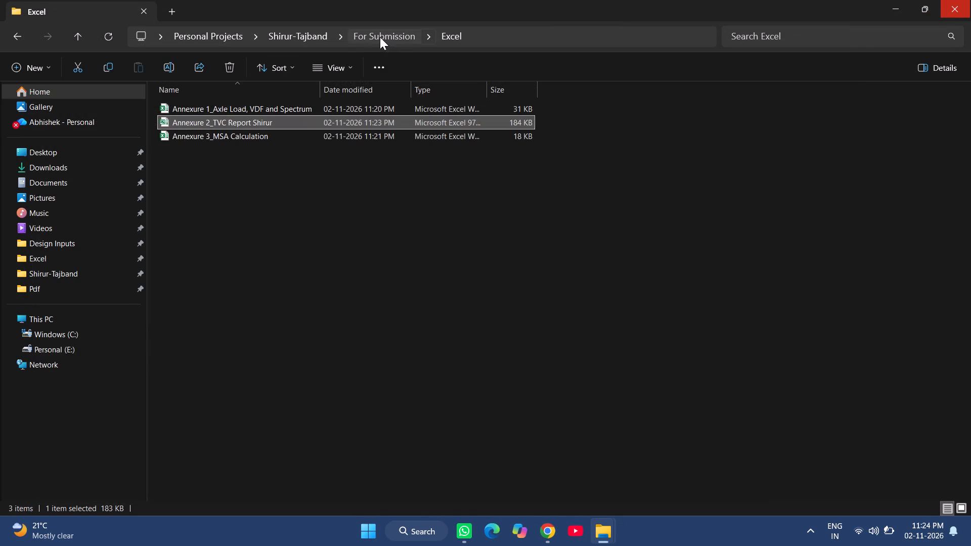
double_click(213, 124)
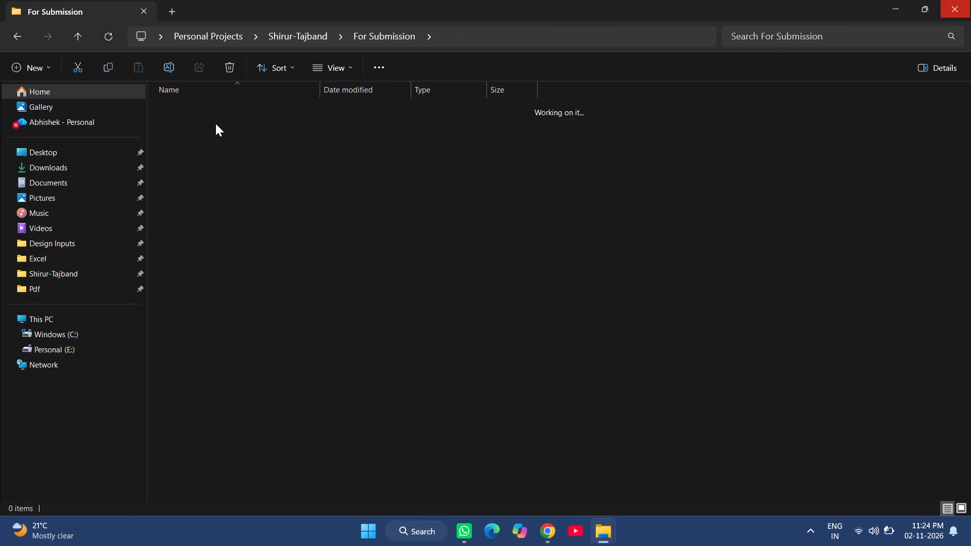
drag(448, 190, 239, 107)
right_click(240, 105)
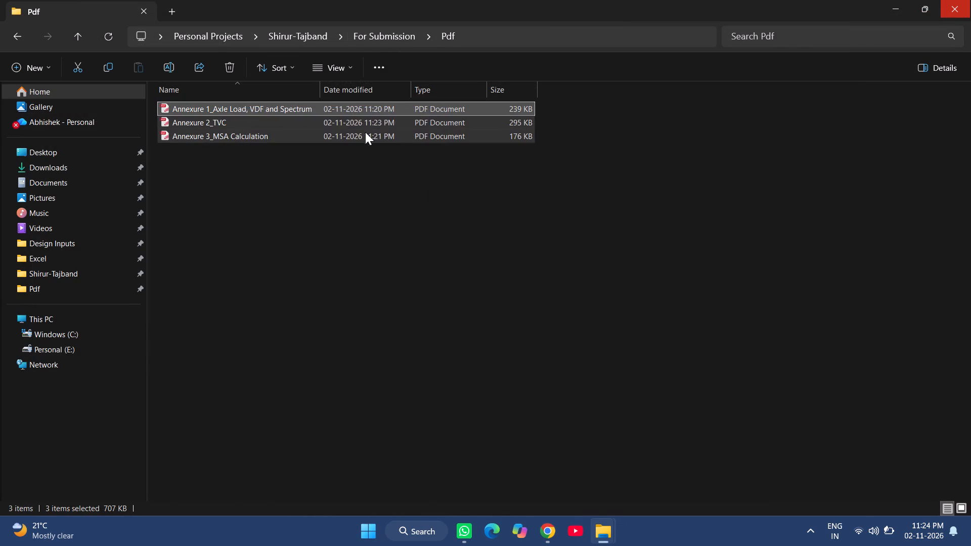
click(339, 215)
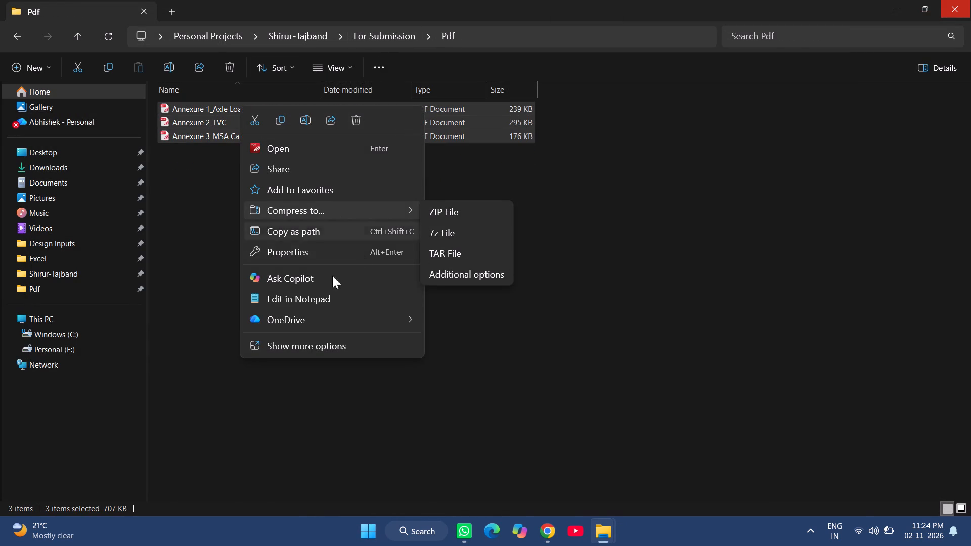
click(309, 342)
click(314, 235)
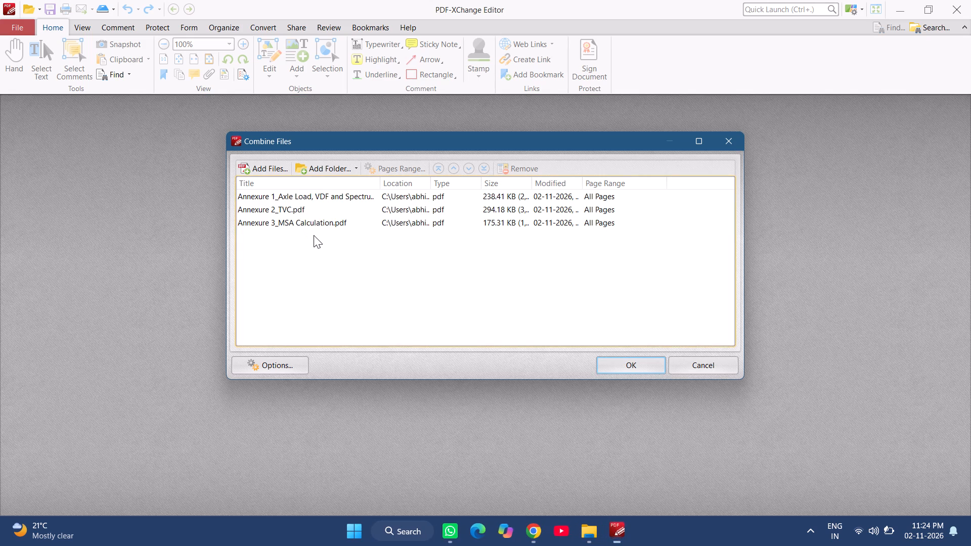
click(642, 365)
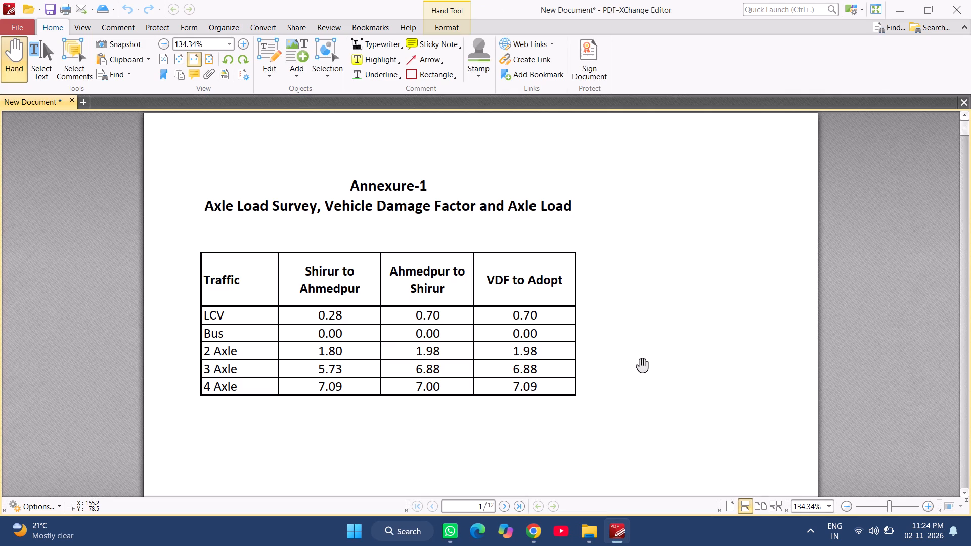
Review the combined PDF's pages from Annexure-1 through the Annexure-3 MSA table, and close it without saving.
ctrl+scroll(452, 325, down, 3)
scroll(455, 324, down, 15)
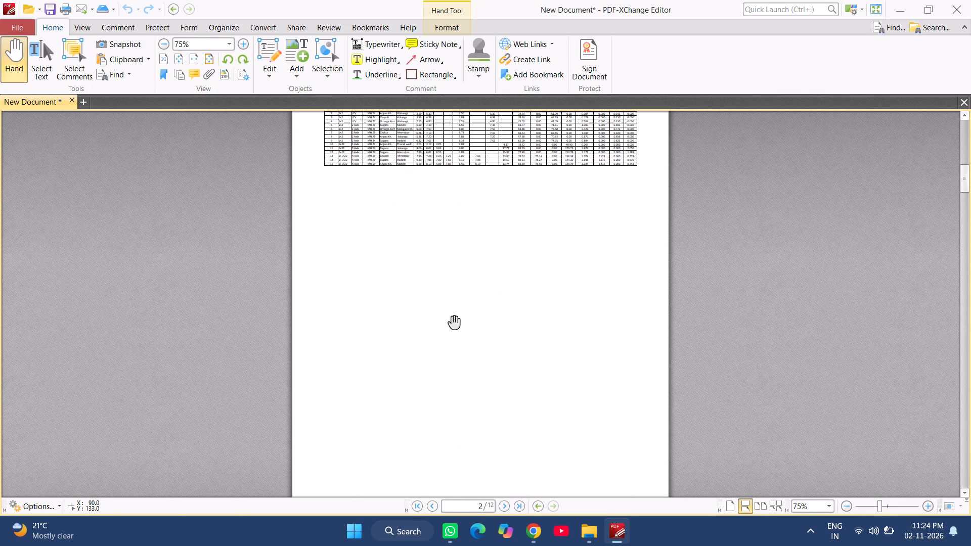
ctrl+scroll(454, 322, down, 3)
scroll(455, 322, down, 20)
scroll(455, 322, down, 9)
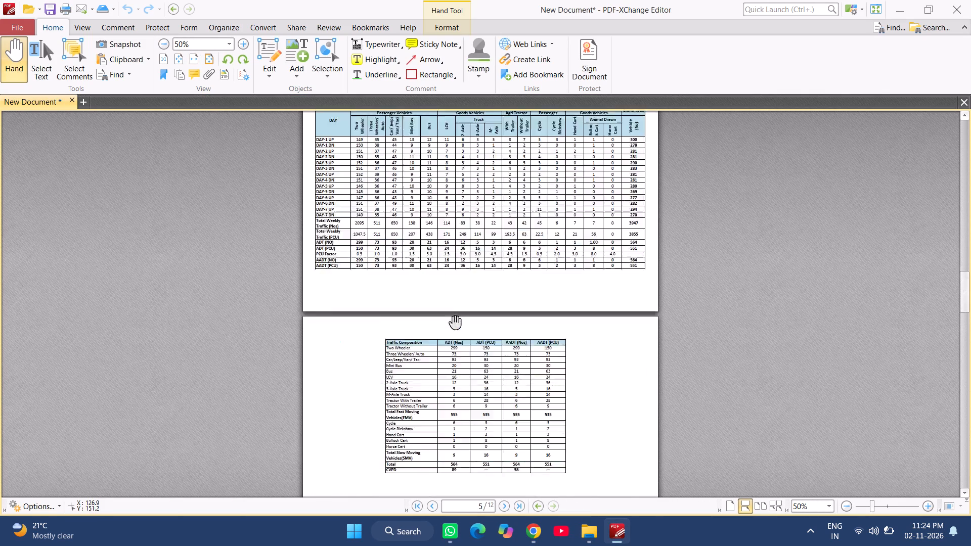
scroll(455, 322, down, 20)
scroll(455, 322, down, 20)
scroll(455, 322, down, 9)
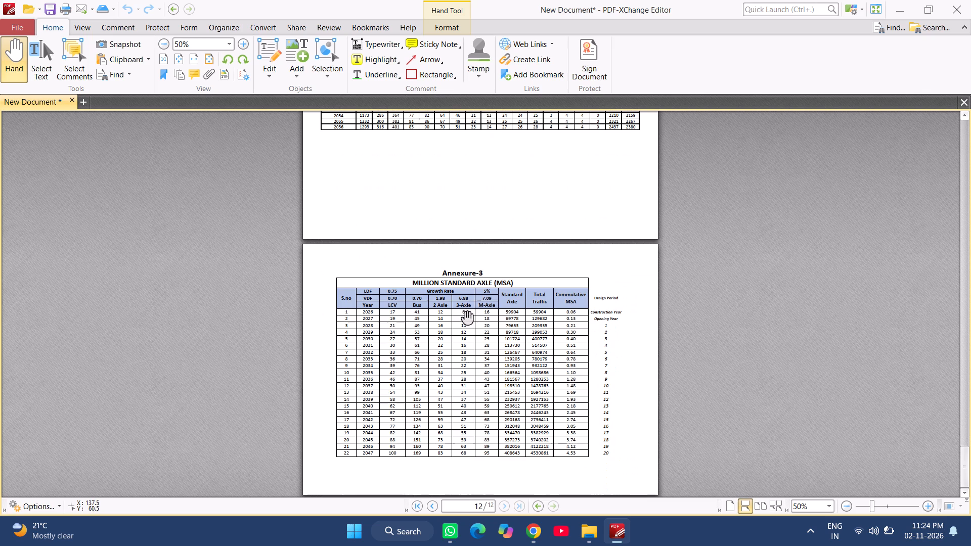
scroll(467, 317, down, 3)
scroll(470, 314, up, 11)
middle_drag(559, 345, 492, 74)
scroll(514, 312, down, 6)
middle_drag(534, 108, 523, 415)
middle_drag(501, 260, 498, 472)
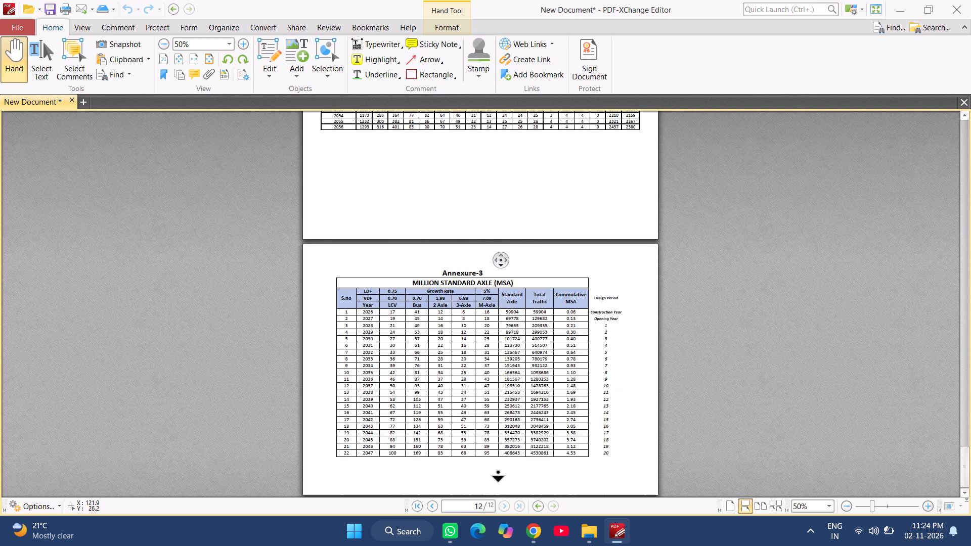
middle_drag(498, 472, 501, 469)
scroll(503, 362, up, 17)
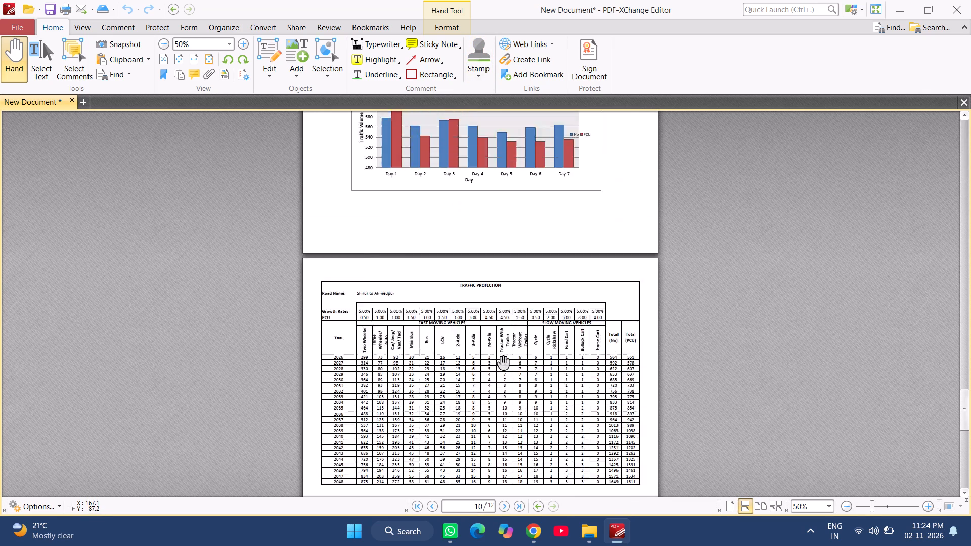
scroll(503, 362, up, 13)
click(970, 0)
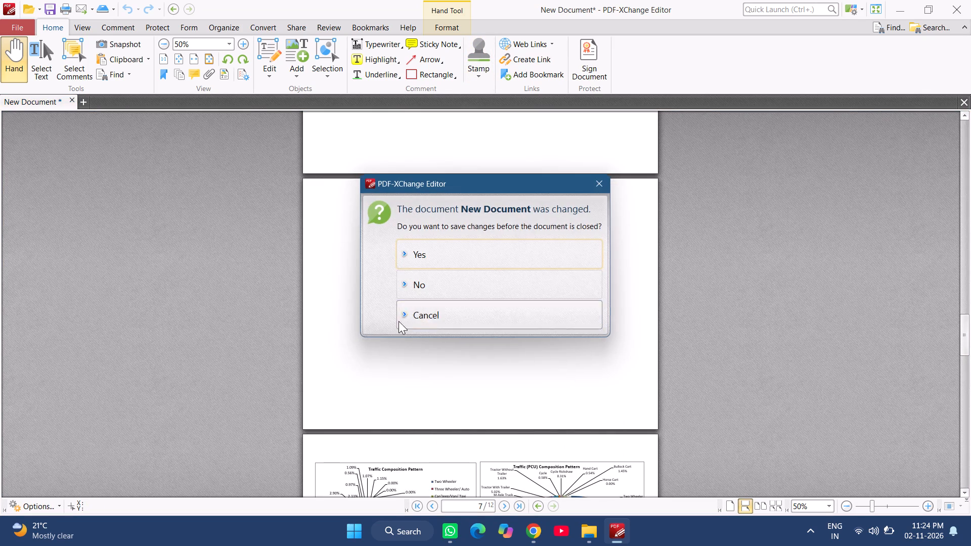
click(464, 283)
Open the Annexure 1_Axle Load, VDF and Spectrum workbook from within the For Submission folder.
click(378, 36)
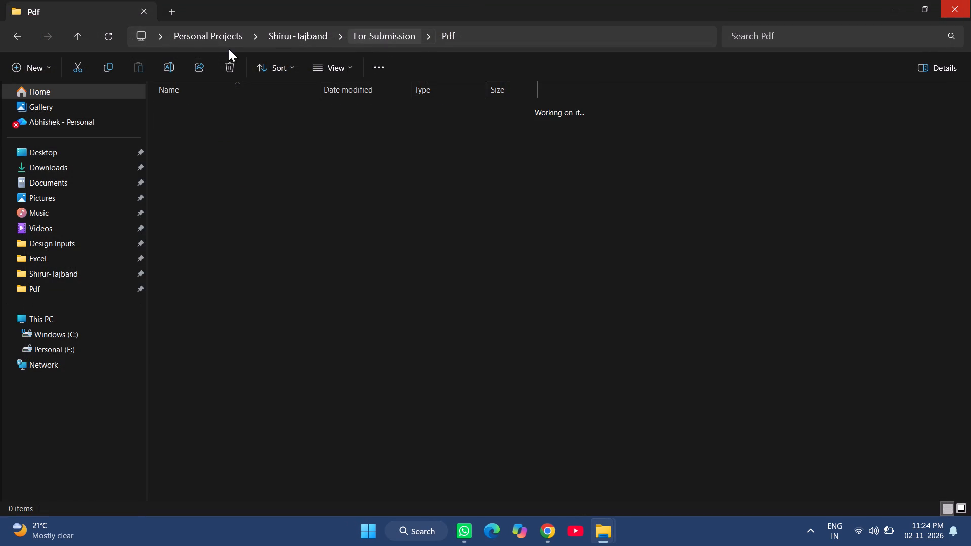
double_click(225, 107)
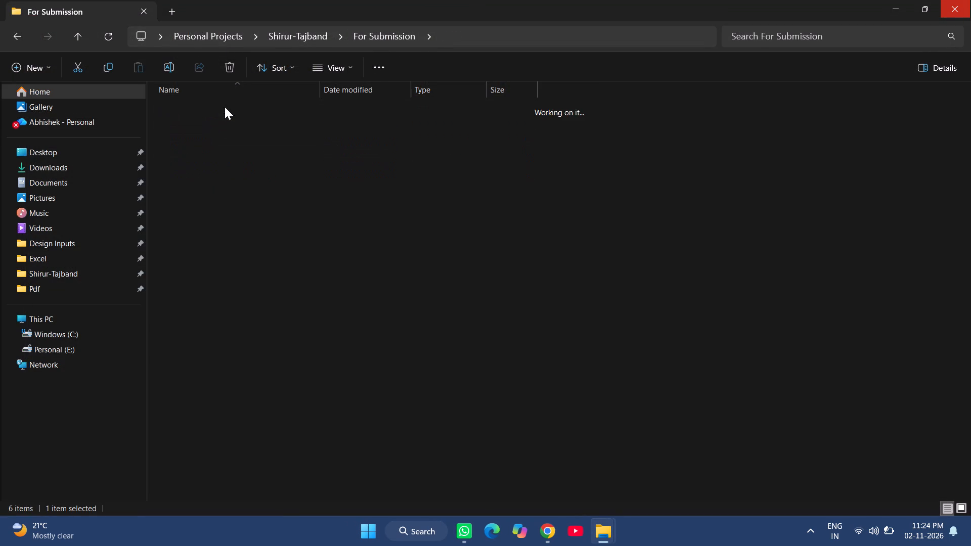
double_click(254, 113)
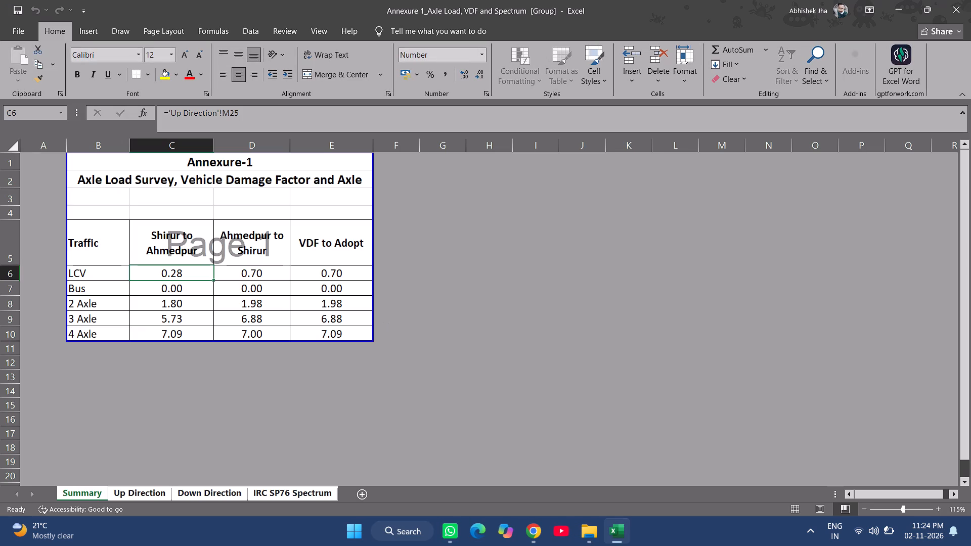
Check the print preview of the Up Direction sheet on its own.
click(143, 496)
scroll(214, 387, up, 5)
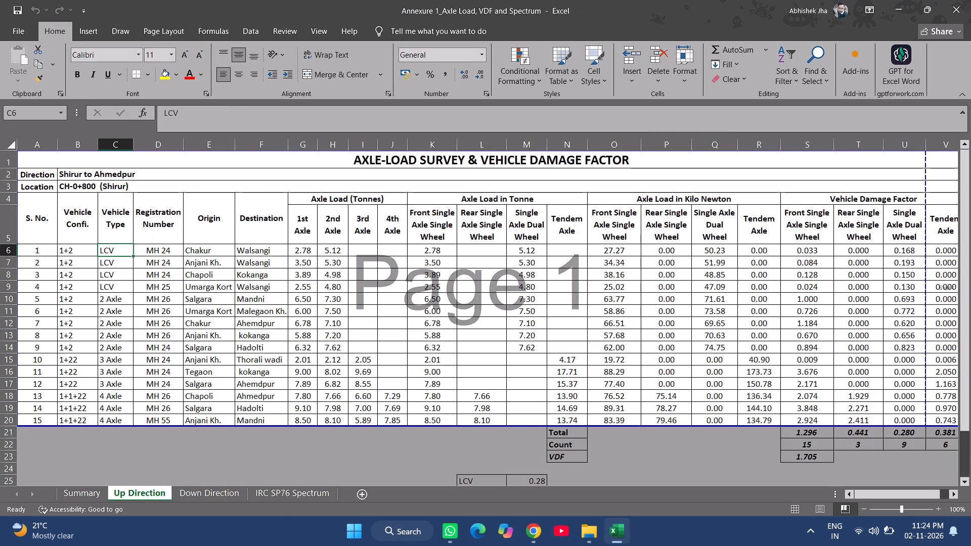
key(ctrl+p)
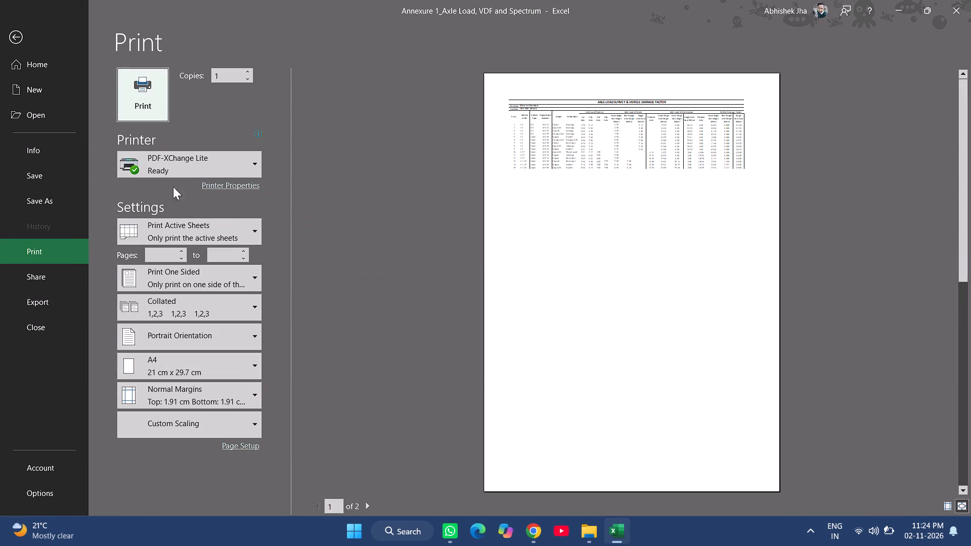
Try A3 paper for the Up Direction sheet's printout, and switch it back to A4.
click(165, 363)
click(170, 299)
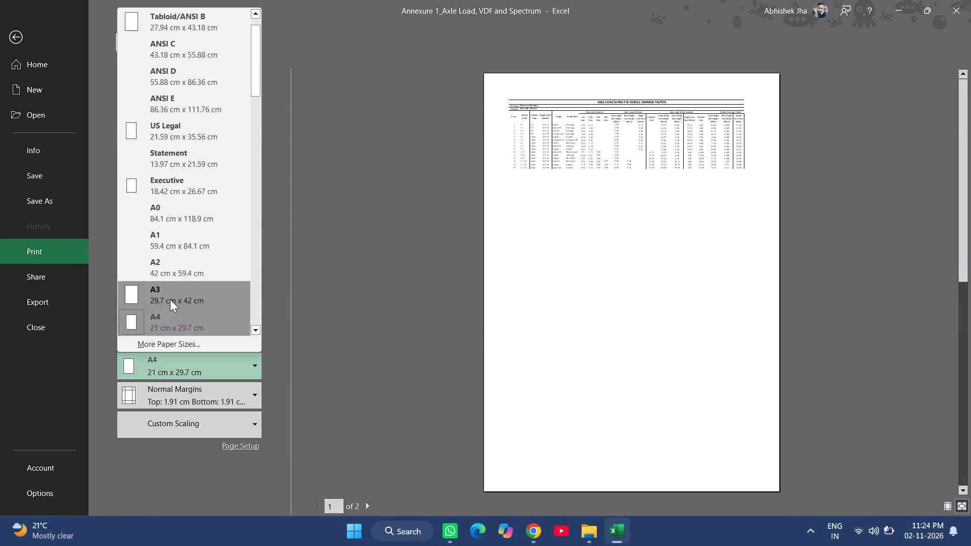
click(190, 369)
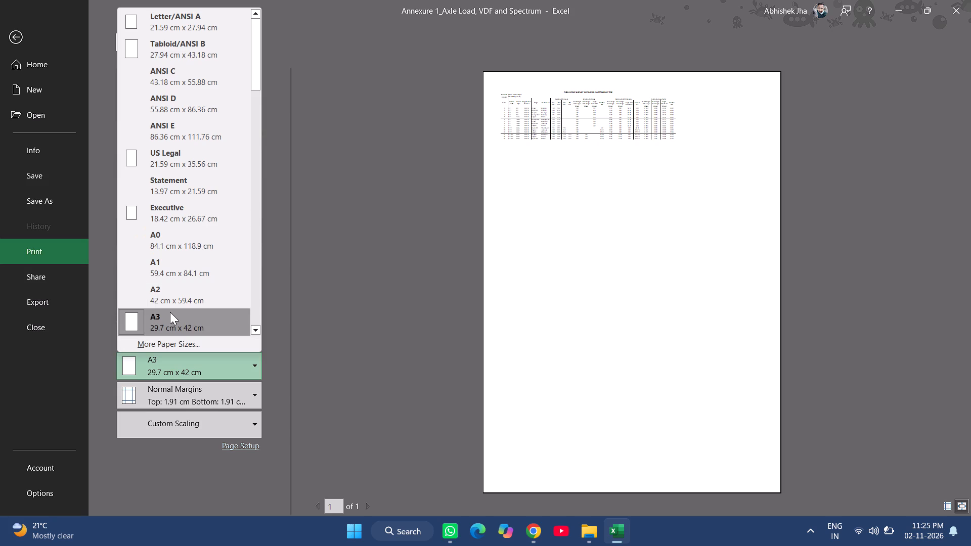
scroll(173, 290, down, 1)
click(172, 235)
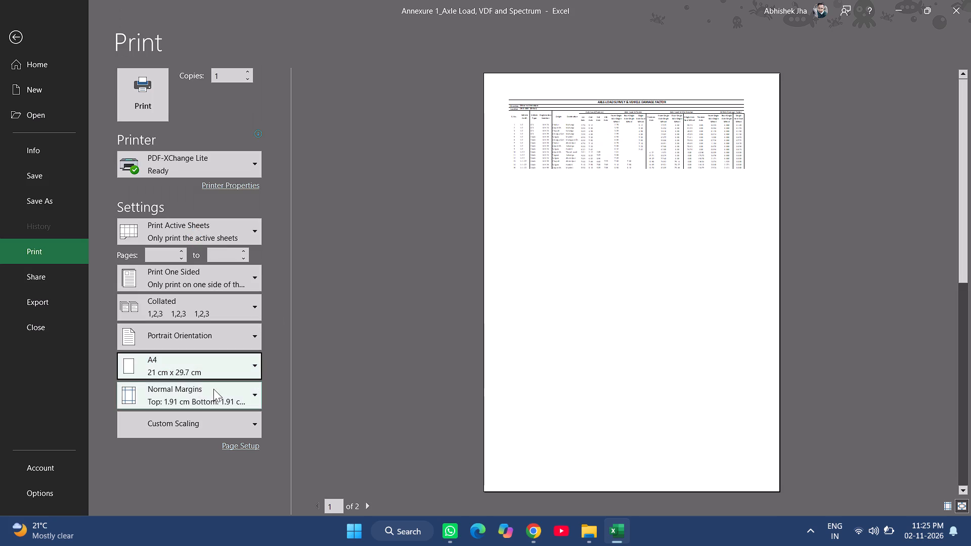
Set the Up Direction sheet to print with narrow margins in landscape orientation.
click(193, 390)
click(188, 331)
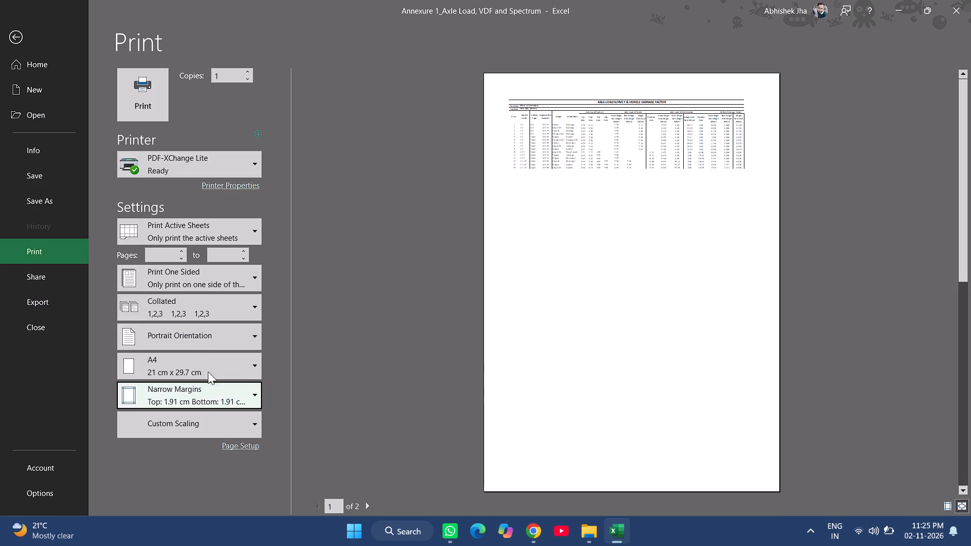
click(196, 339)
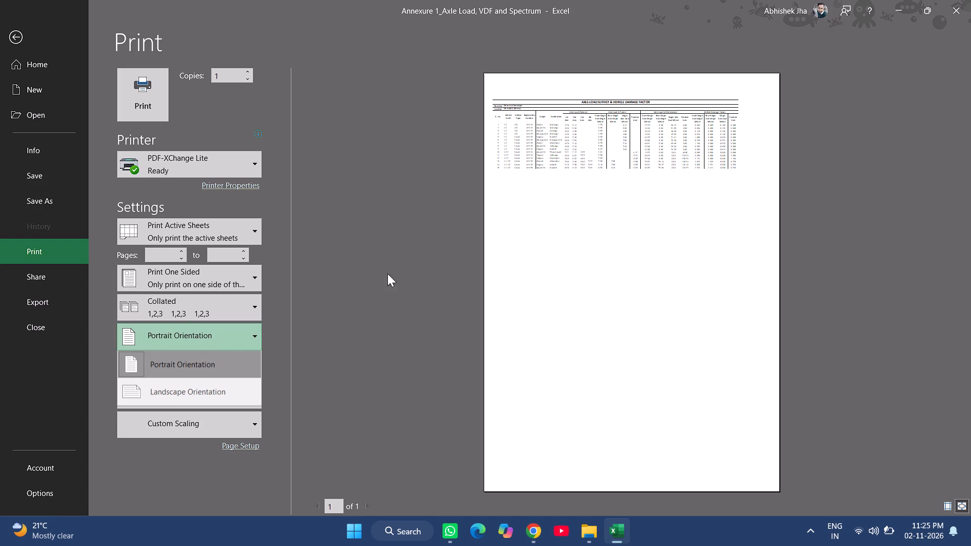
click(229, 337)
click(207, 346)
click(165, 386)
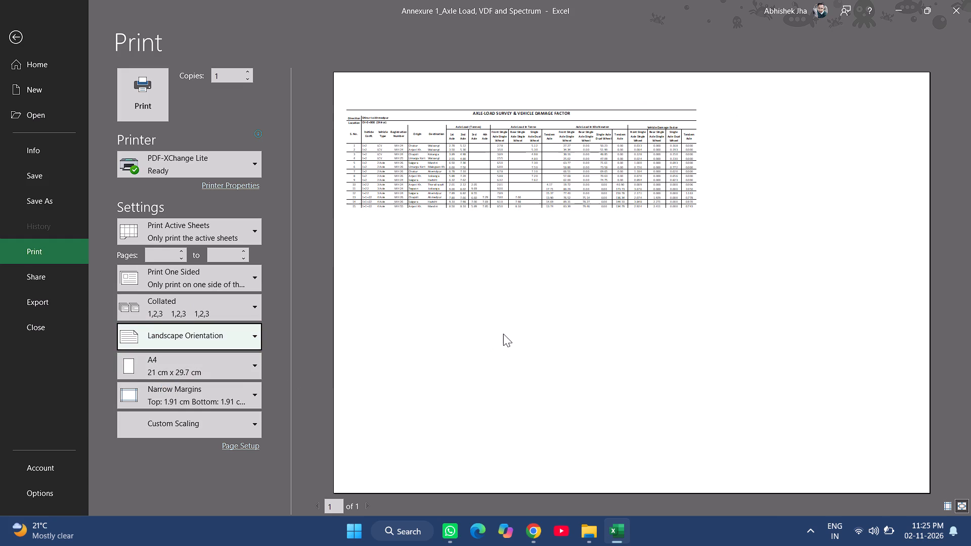
scroll(449, 335, down, 6)
key(Escape)
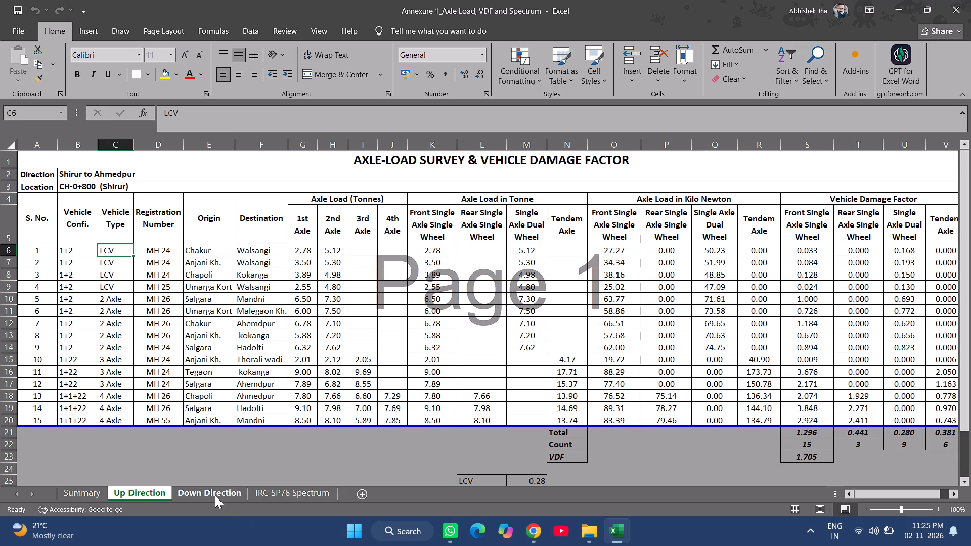
Scale the Up Direction sheet to a width of 1 page and check its print preview.
click(207, 31)
click(173, 33)
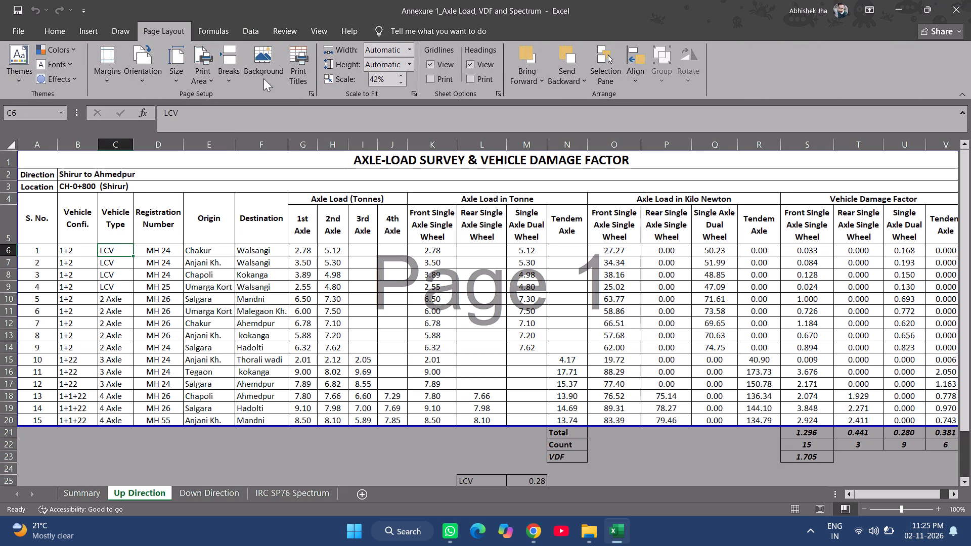
click(411, 48)
click(394, 72)
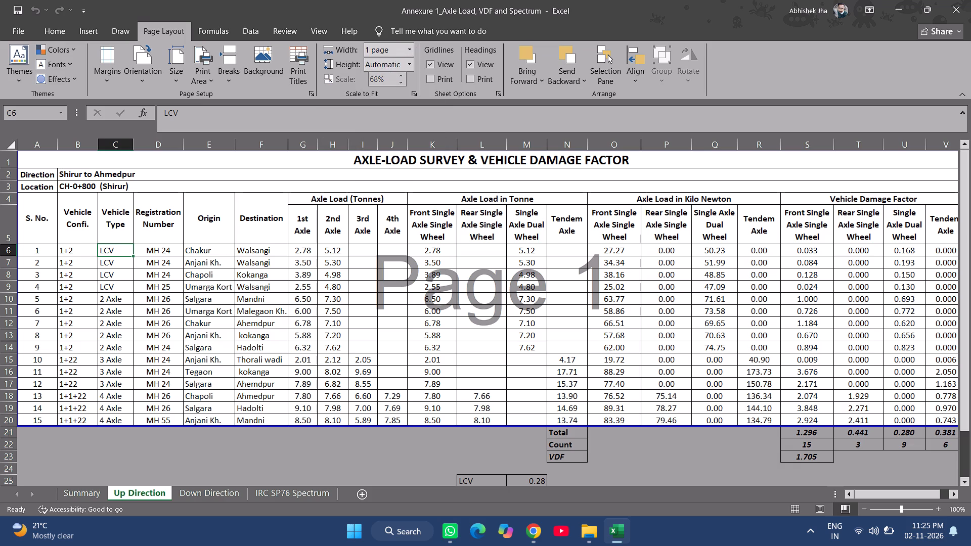
key(ctrl+p)
scroll(710, 250, down, 7)
scroll(710, 294, up, 3)
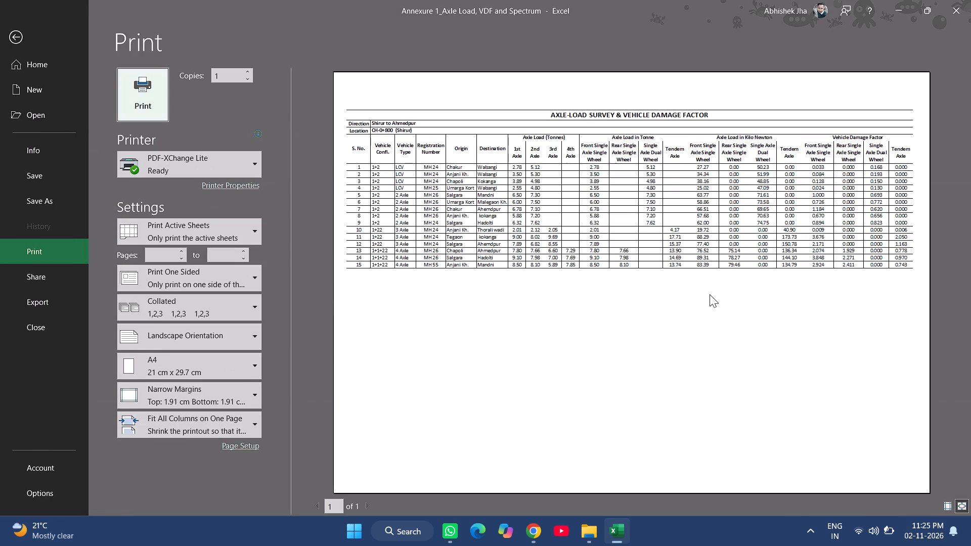
scroll(710, 294, up, 4)
ctrl+scroll(630, 290, up, 2)
ctrl+scroll(630, 290, down, 2)
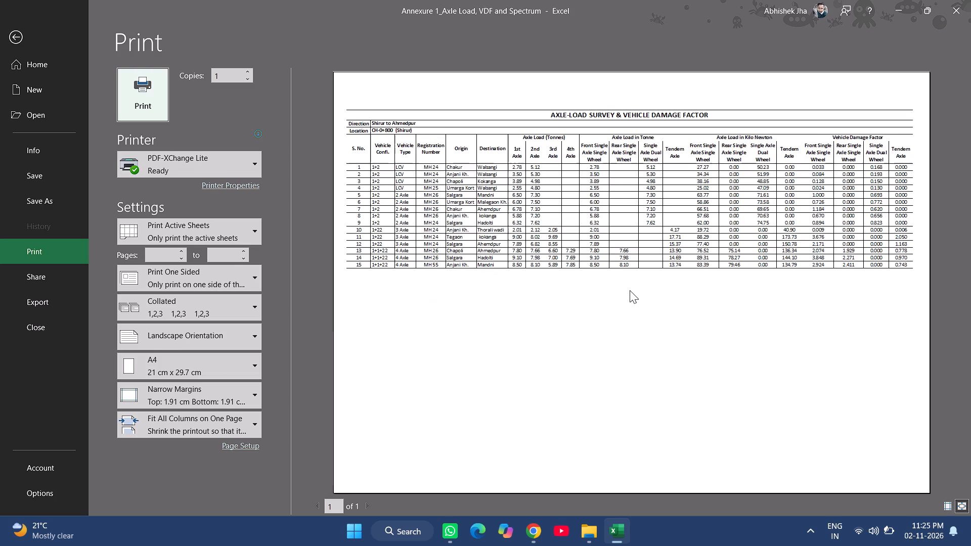
key(Escape)
Set the Down Direction sheet to print in landscape orientation with narrow margins.
click(212, 496)
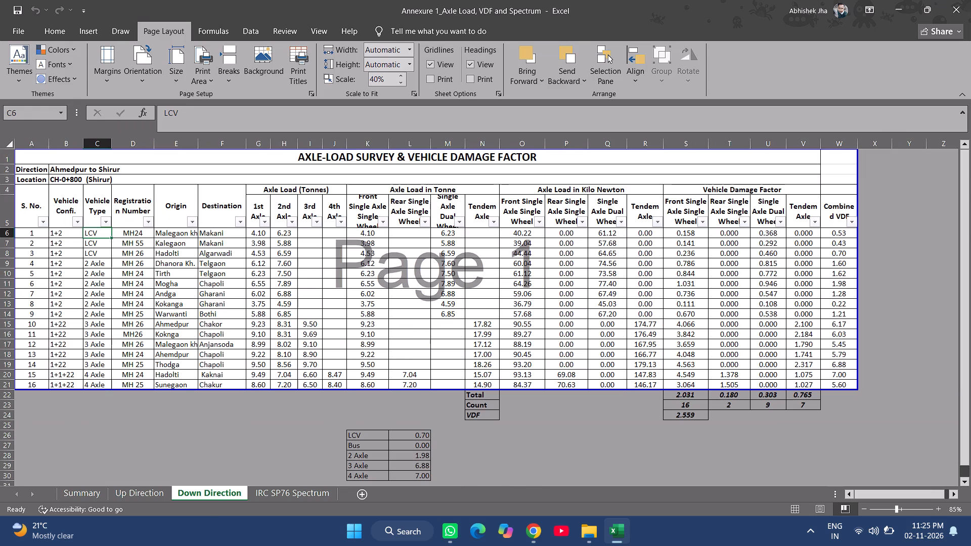
key(ctrl+p)
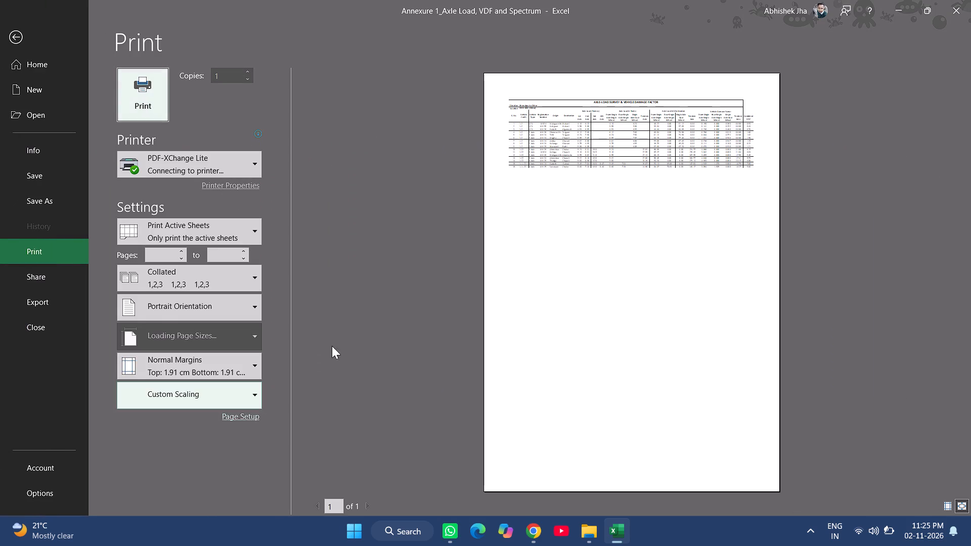
click(201, 344)
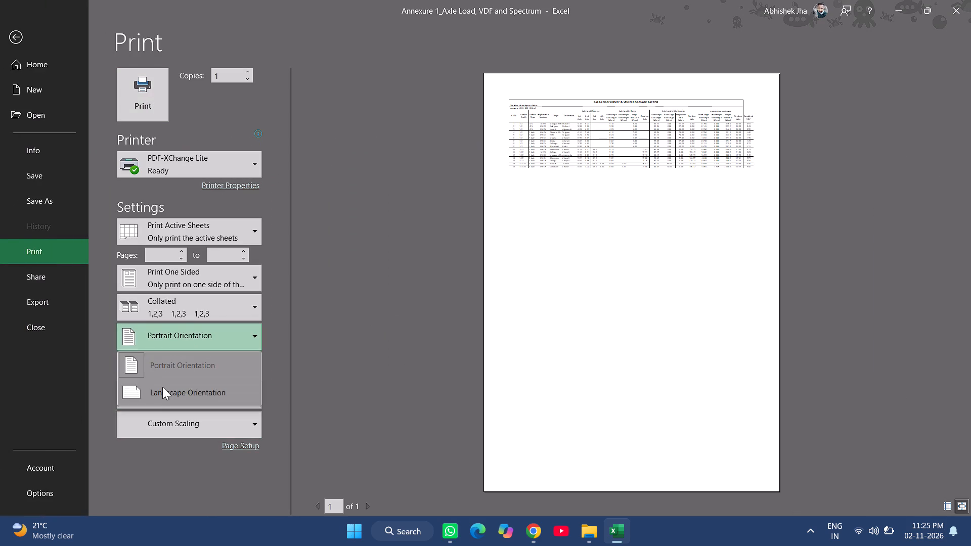
click(162, 390)
click(200, 402)
click(177, 324)
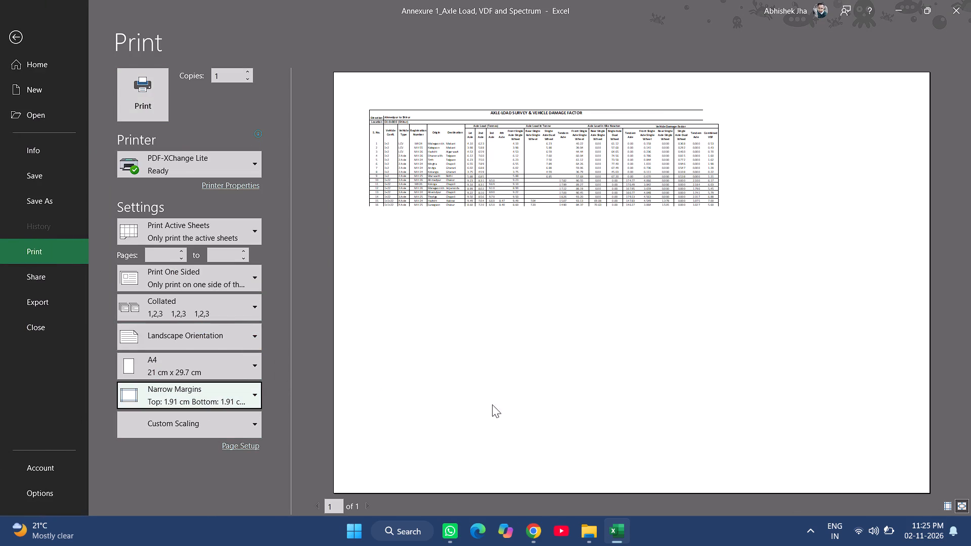
key(Escape)
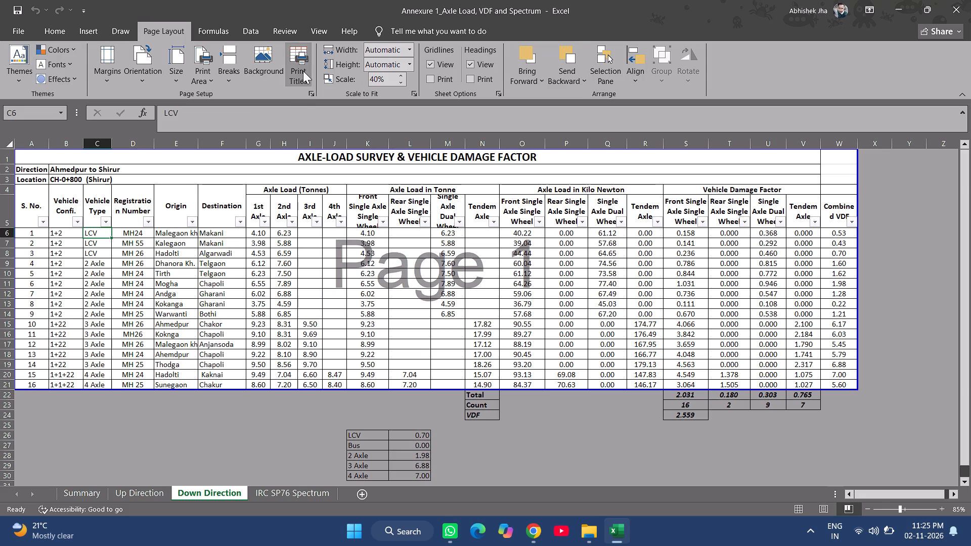
Scale the Down Direction sheet to a width of 1 page and check its print preview.
click(306, 70)
click(508, 54)
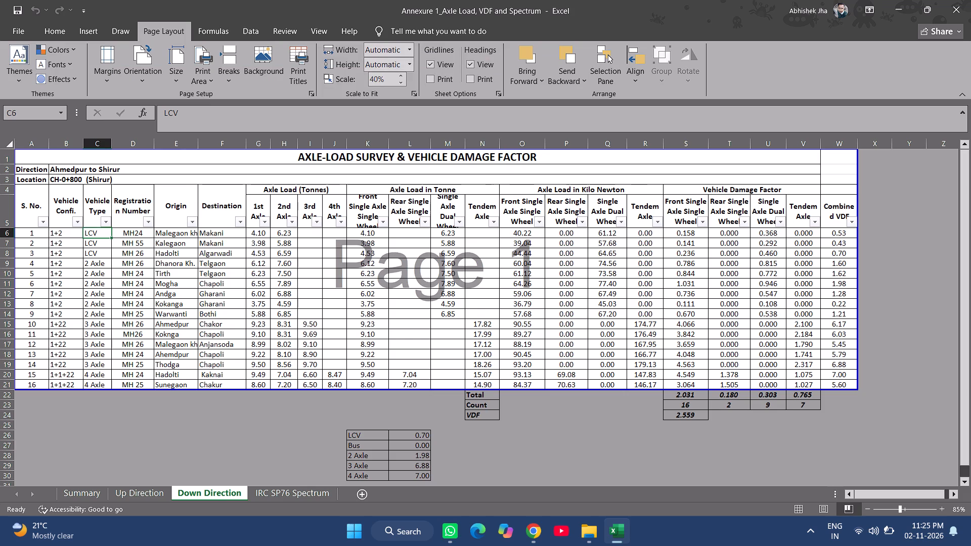
click(408, 48)
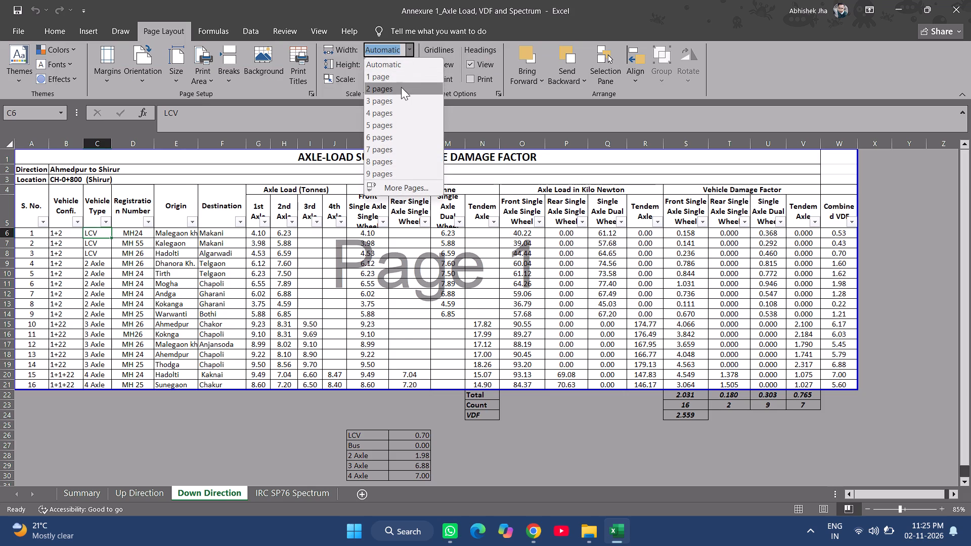
click(402, 77)
scroll(348, 345, up, 5)
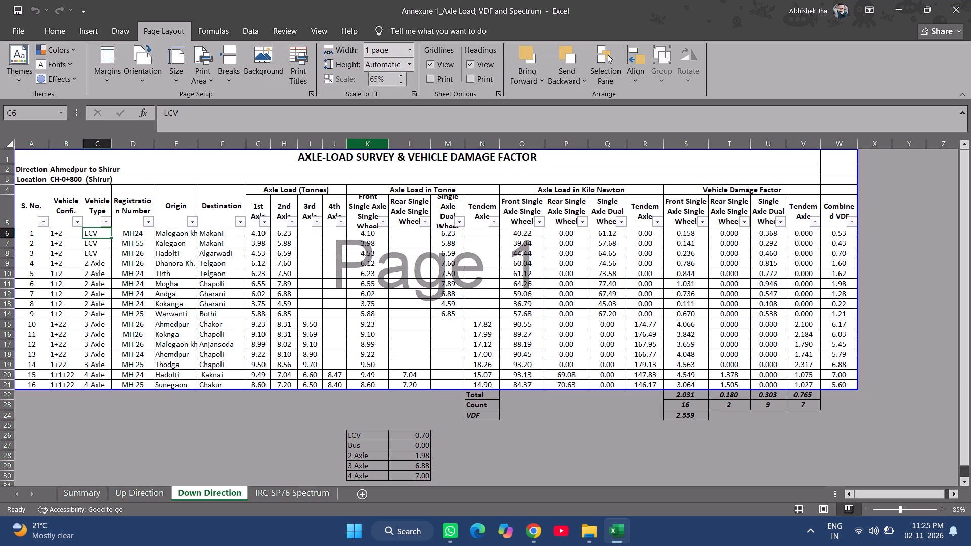
key(ctrl+p)
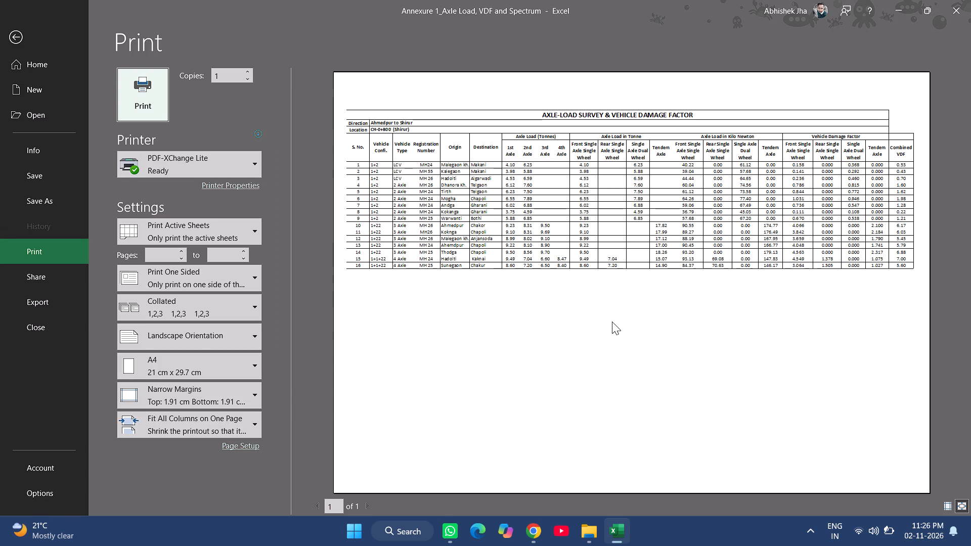
scroll(612, 322, down, 6)
scroll(613, 321, up, 7)
scroll(613, 321, down, 5)
key(Escape)
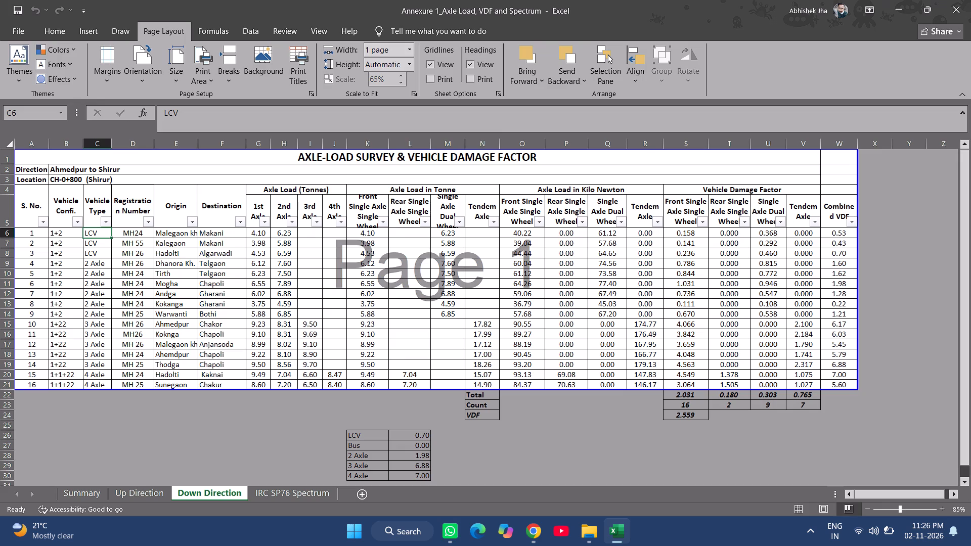
Exclude the Combined VDF column from the Down Direction sheet's print area, and check the print preview.
click(858, 146)
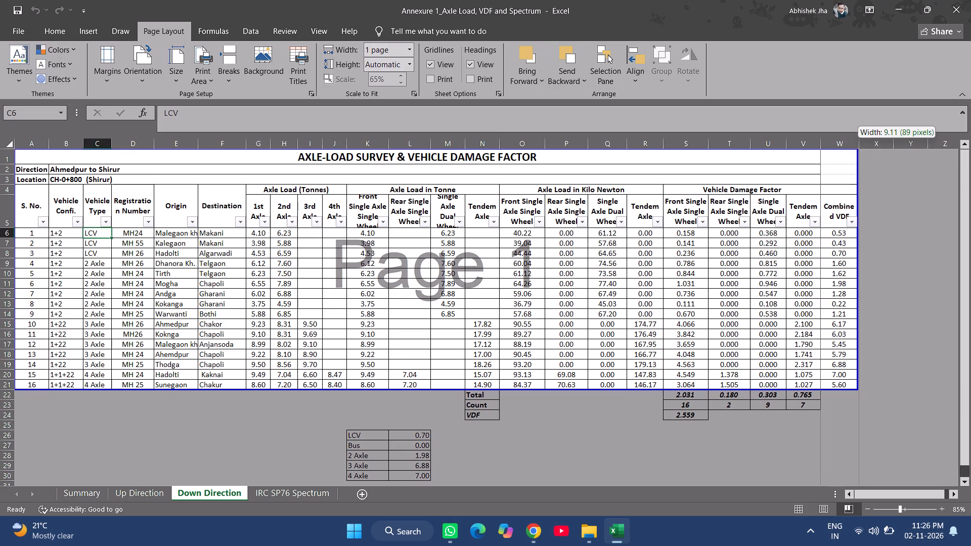
drag(860, 188, 826, 197)
key(ctrl+p)
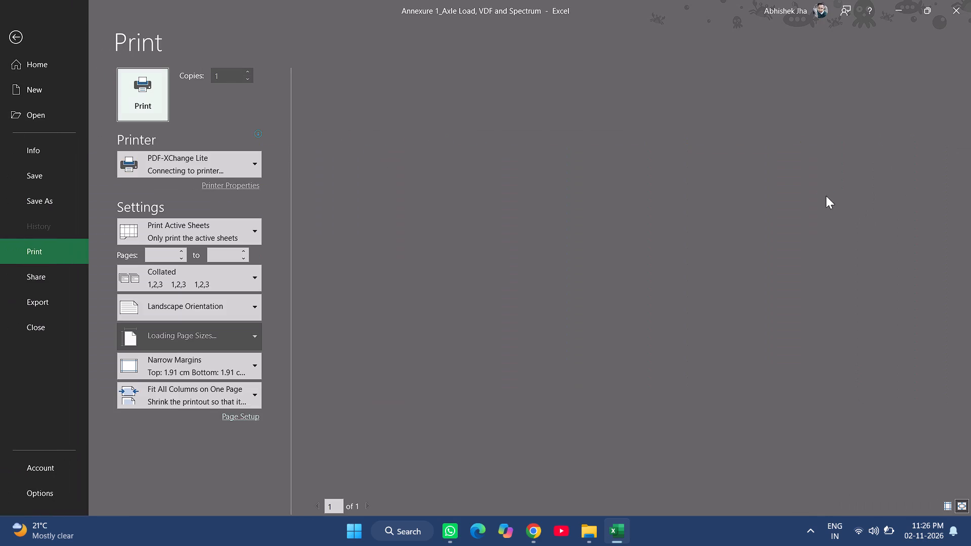
scroll(734, 292, down, 5)
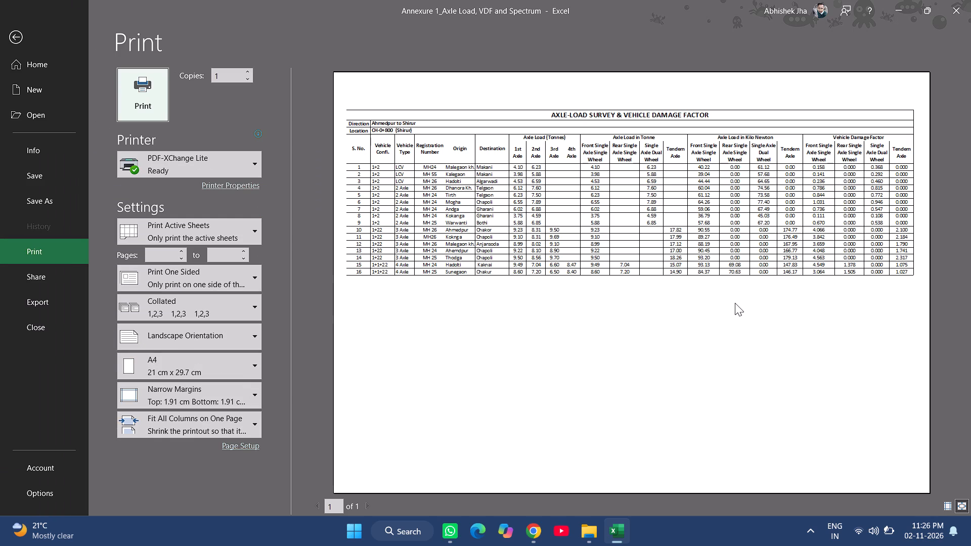
scroll(736, 303, up, 5)
key(Escape)
Export the Summary, Up Direction, Down Direction and IRC SP76 Spectrum sheets together as PDF, replacing the Annexure 1 file in For Submission's Pdf folder.
click(296, 498)
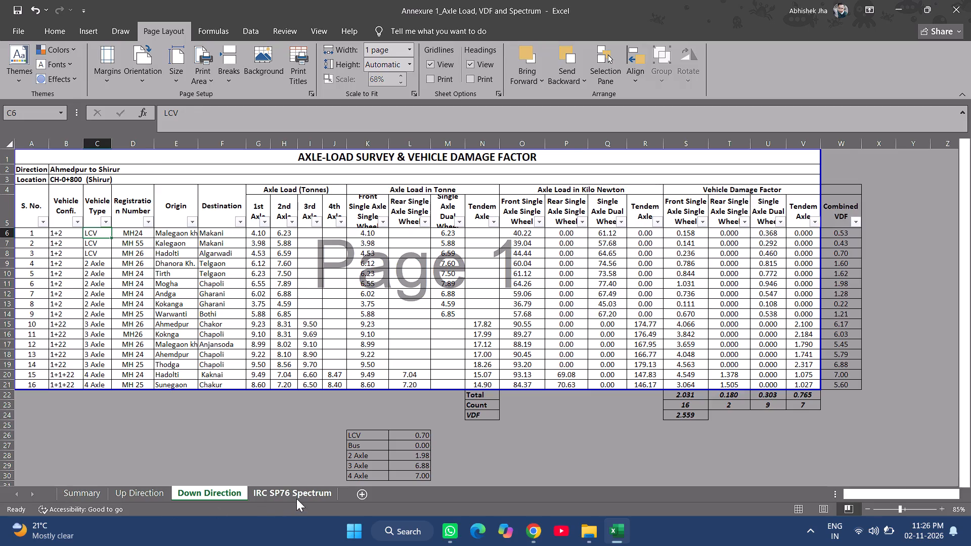
scroll(278, 394, up, 6)
click(91, 497)
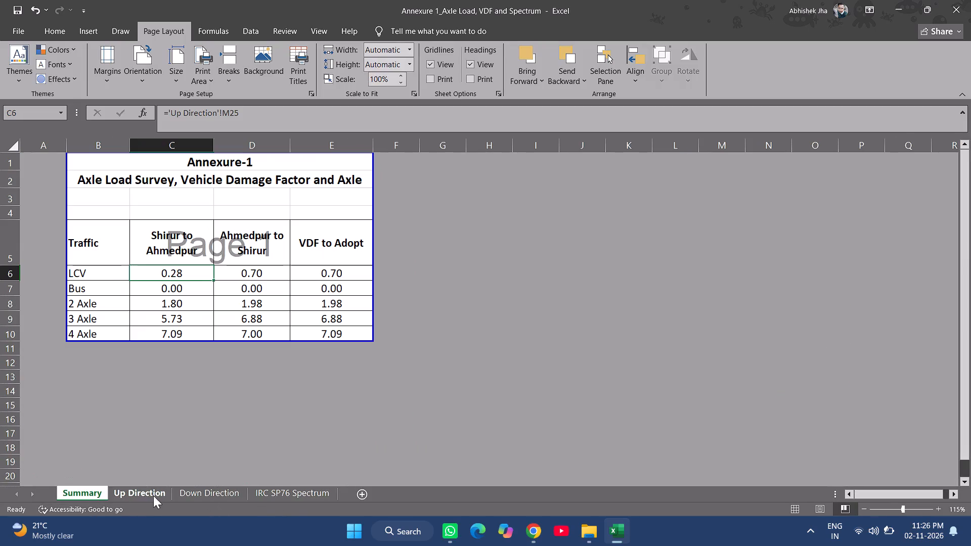
ctrl+click(158, 495)
ctrl+click(192, 499)
ctrl+click(279, 495)
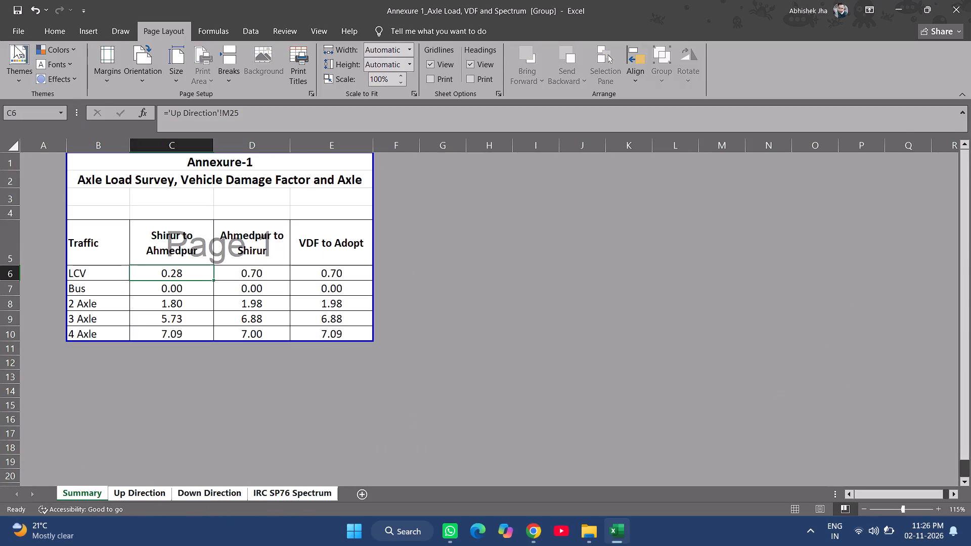
click(14, 28)
click(49, 204)
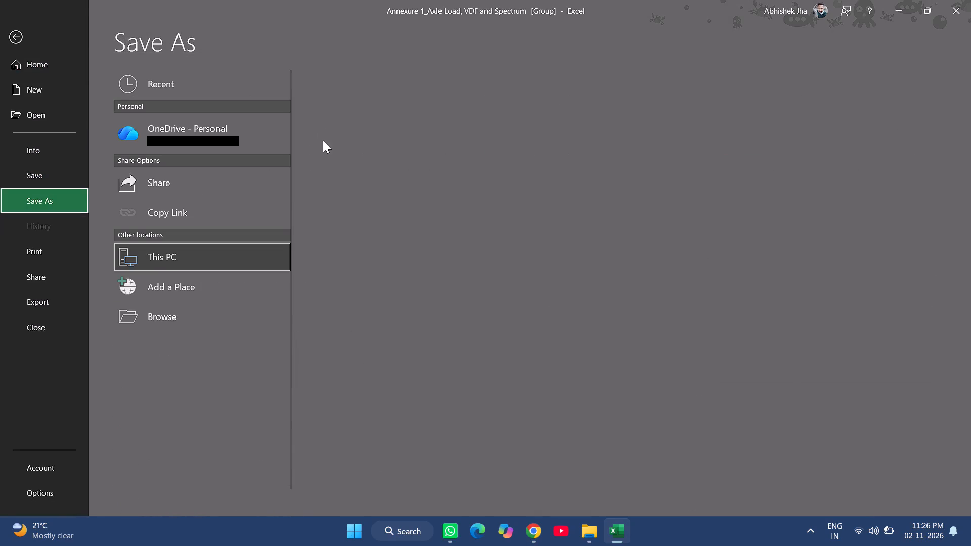
click(429, 151)
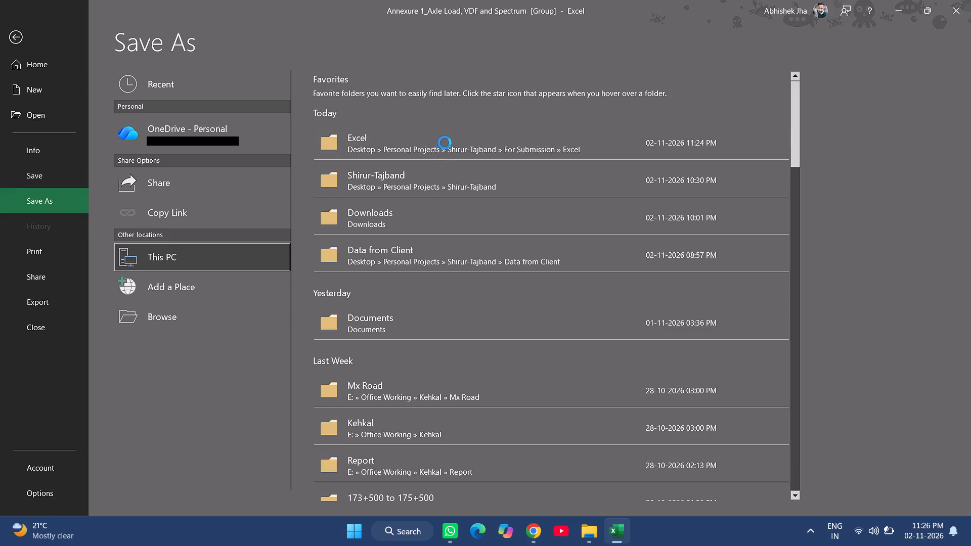
click(271, 32)
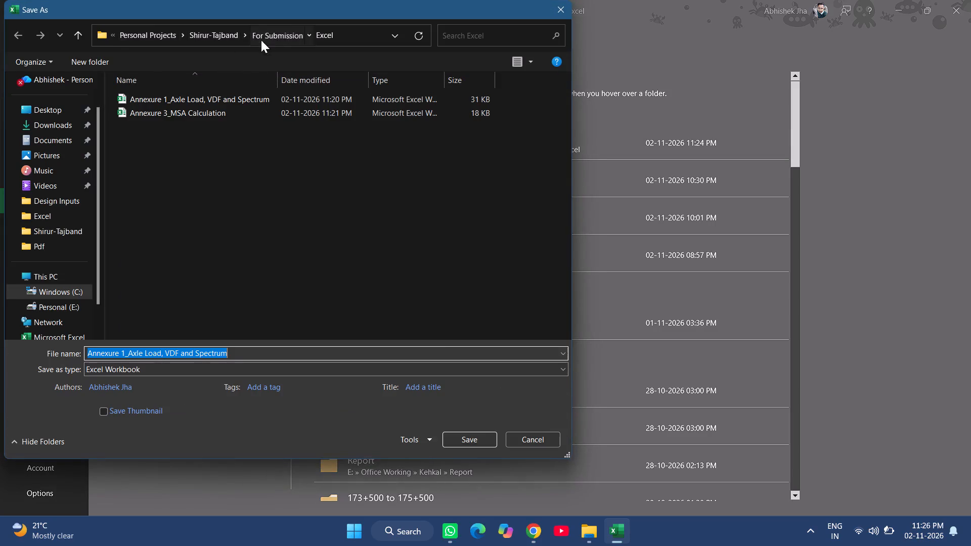
double_click(174, 116)
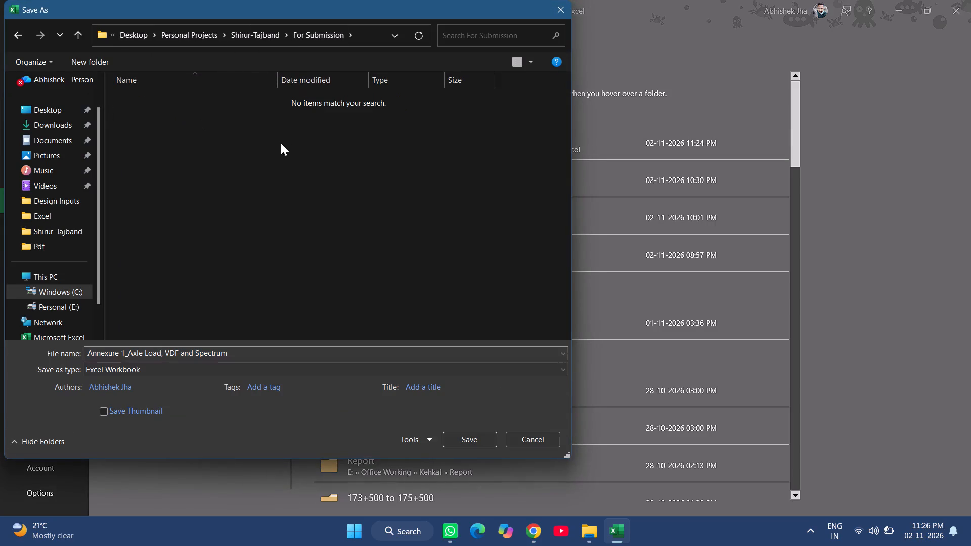
click(164, 369)
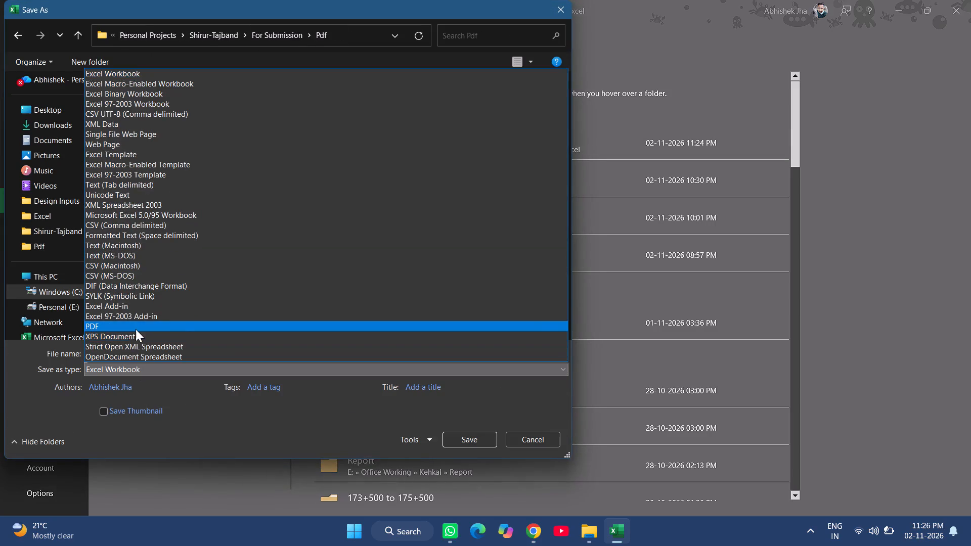
click(136, 329)
click(288, 100)
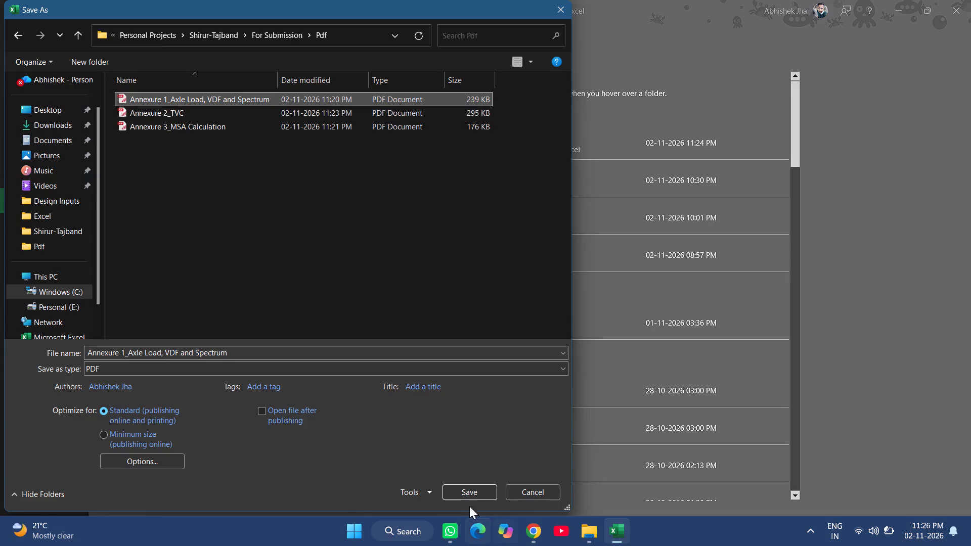
click(472, 489)
click(535, 268)
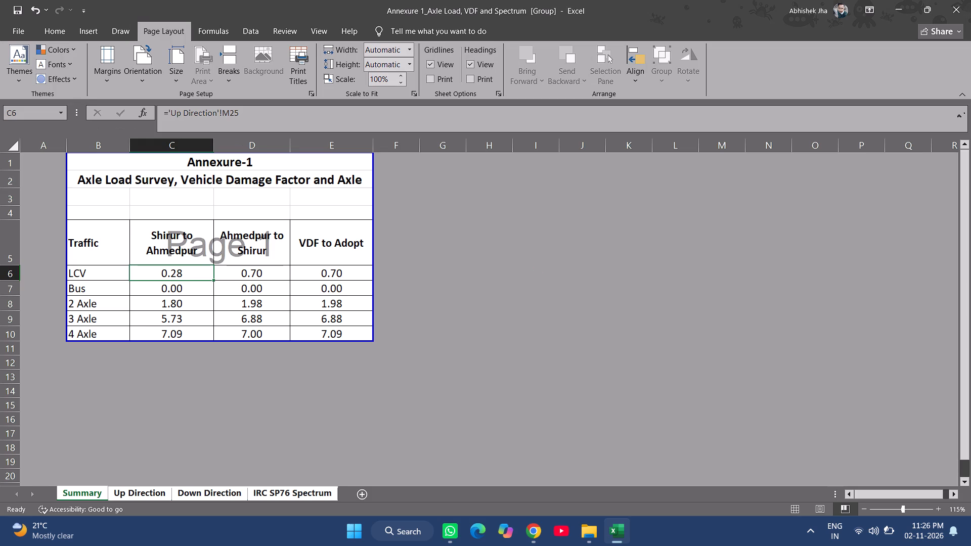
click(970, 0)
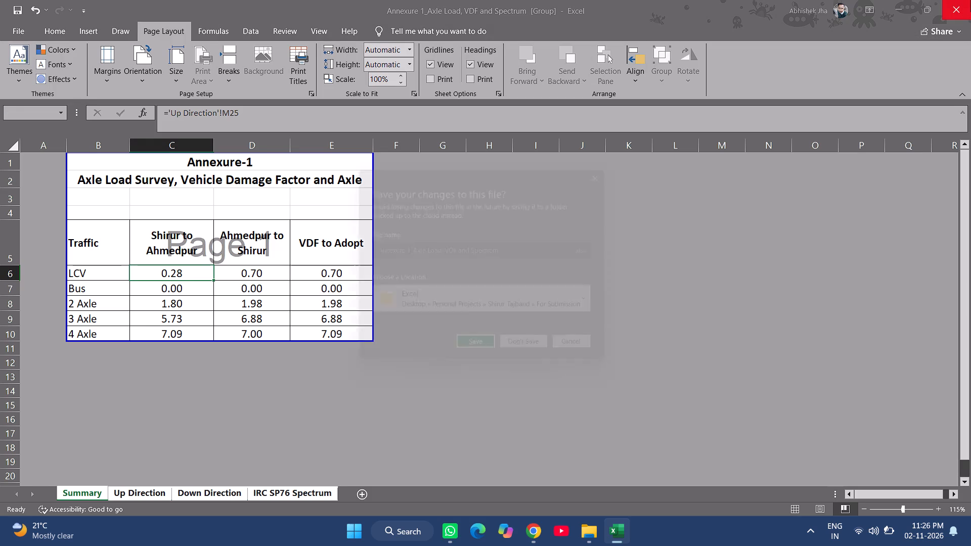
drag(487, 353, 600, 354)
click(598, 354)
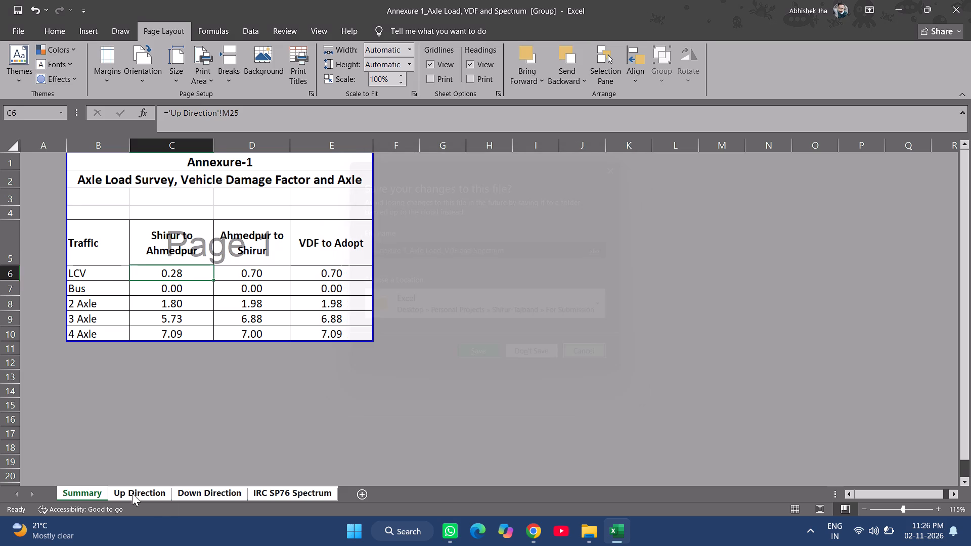
Set only the Summary sheet to print in landscape orientation with narrow margins.
click(119, 490)
click(100, 491)
key(ctrl+p)
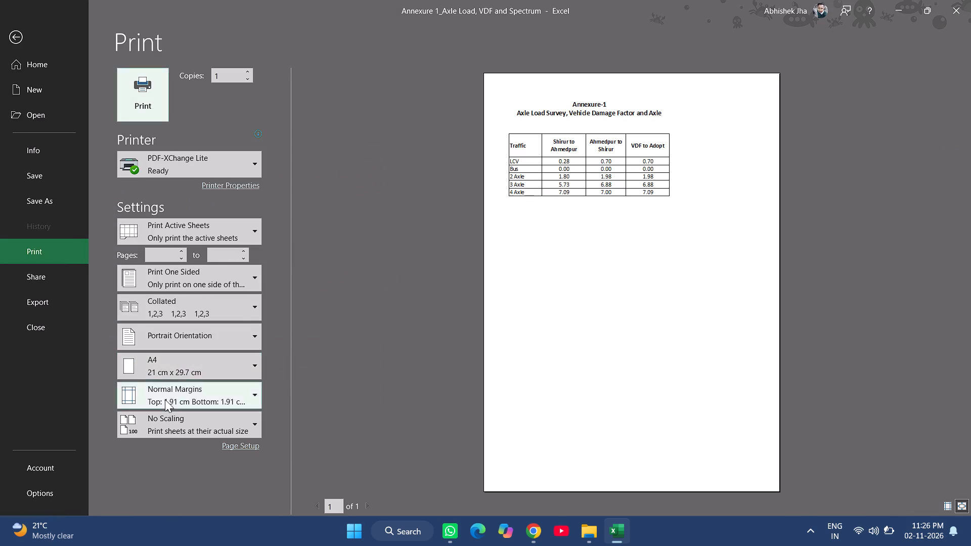
click(165, 399)
click(185, 321)
click(186, 338)
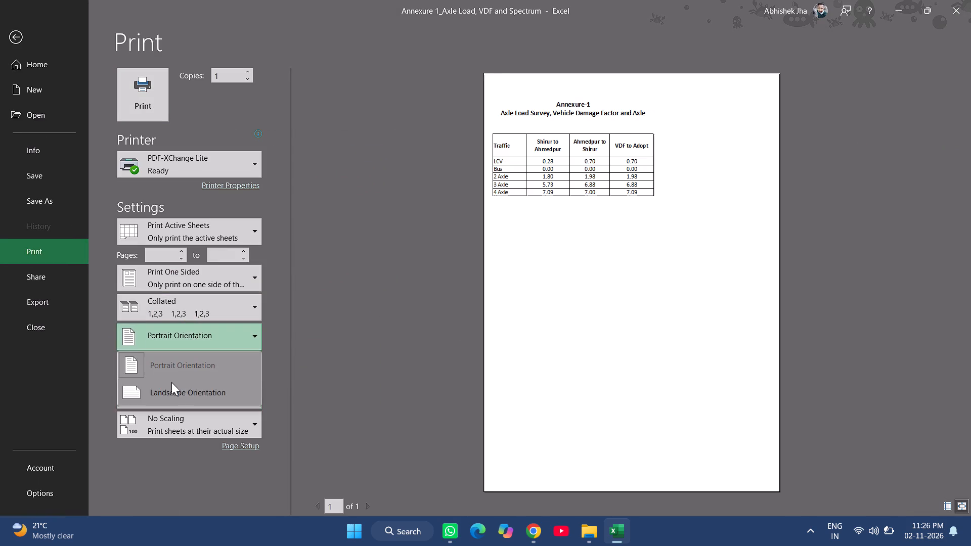
click(171, 383)
Center the Summary sheet horizontally on its printed page and check the print preview.
click(246, 447)
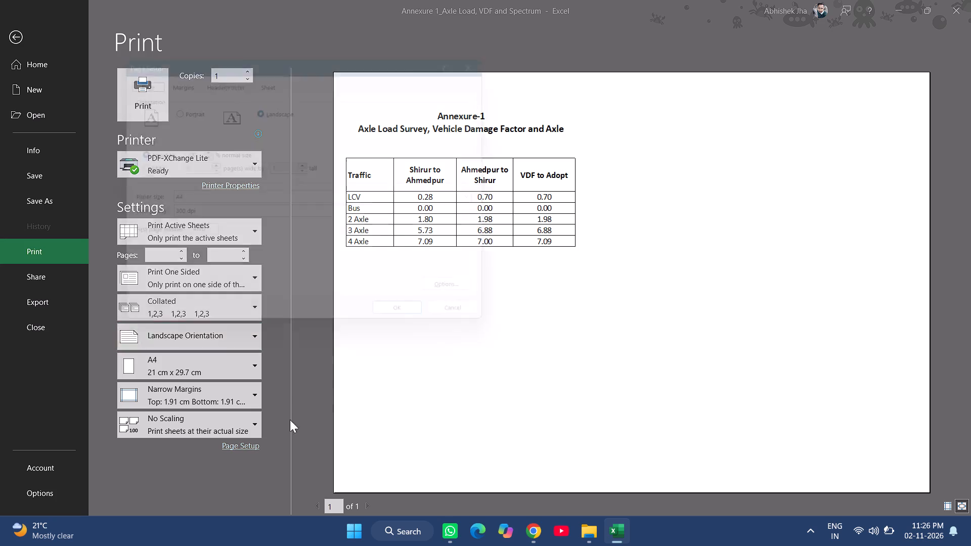
click(182, 76)
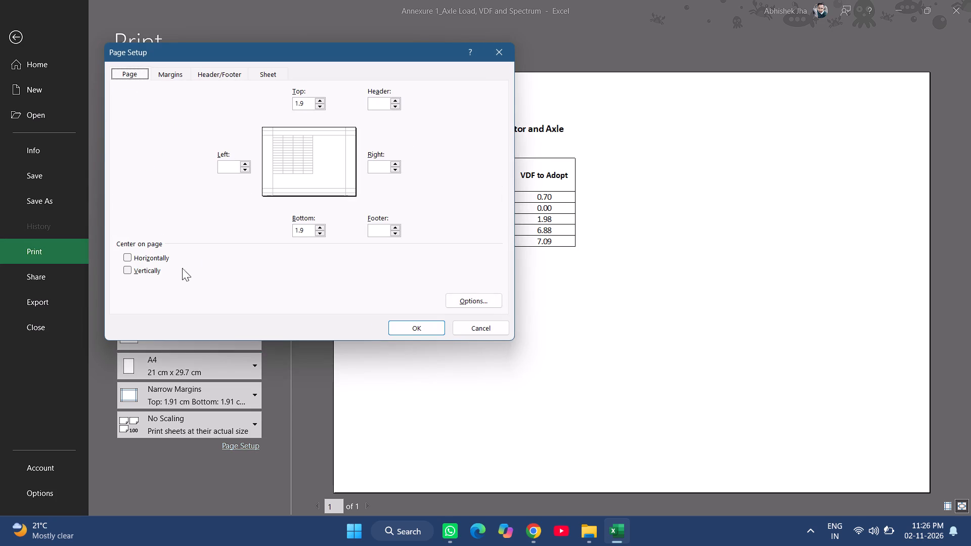
click(152, 253)
click(407, 325)
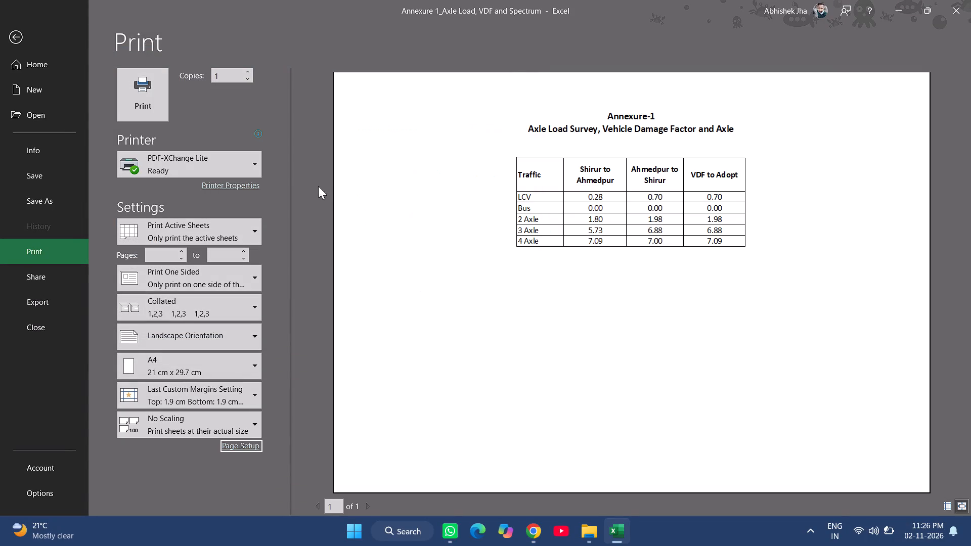
click(19, 42)
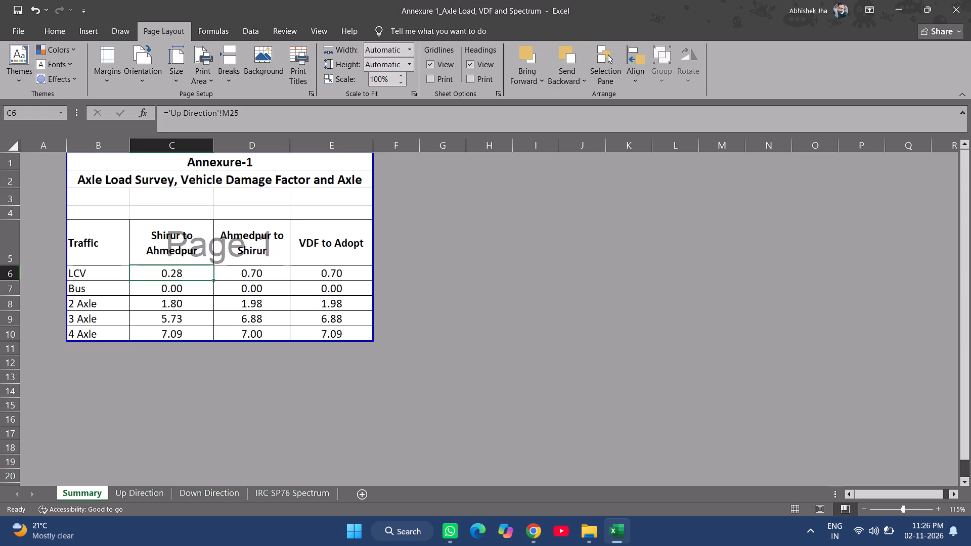
Scale the Summary sheet's printout to 120% of normal size and check its print preview.
key(ctrl+p)
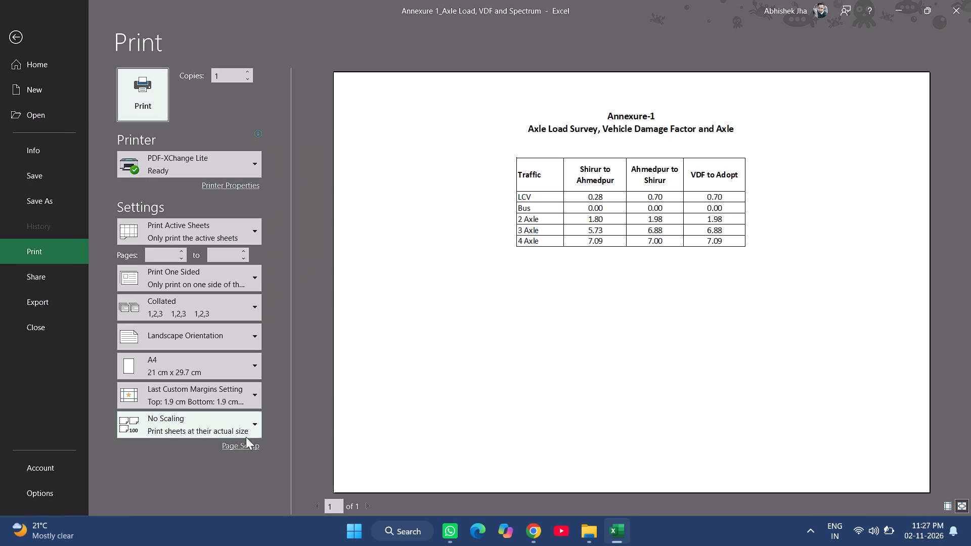
click(243, 446)
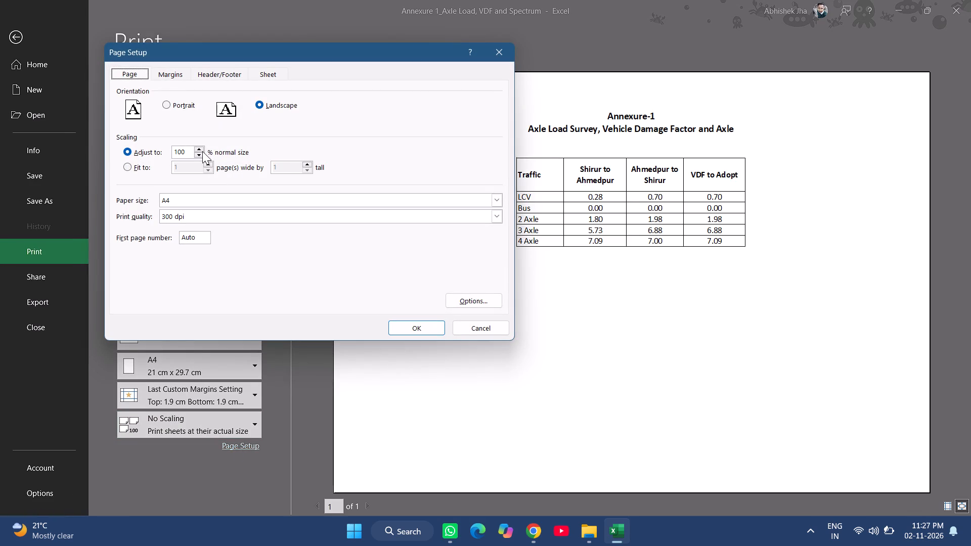
triple_click(202, 148)
click(201, 148)
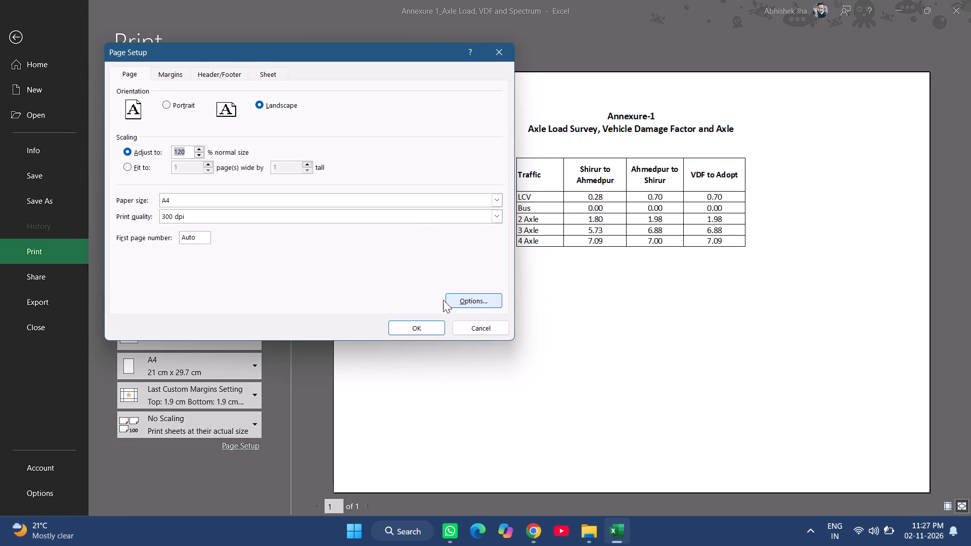
click(420, 326)
scroll(606, 329, down, 6)
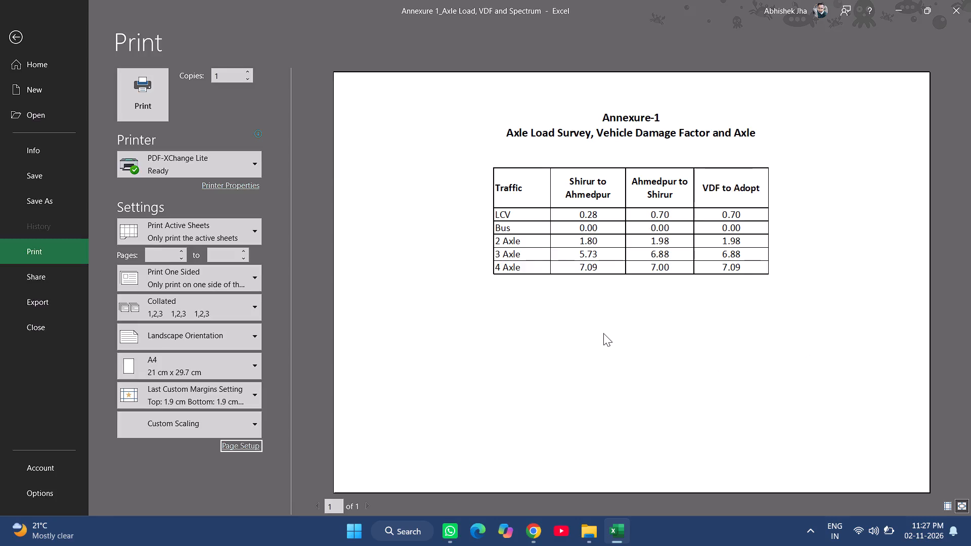
key(Escape)
Group all four sheets, from Summary to IRC SP76 Spectrum.
shift+click(290, 495)
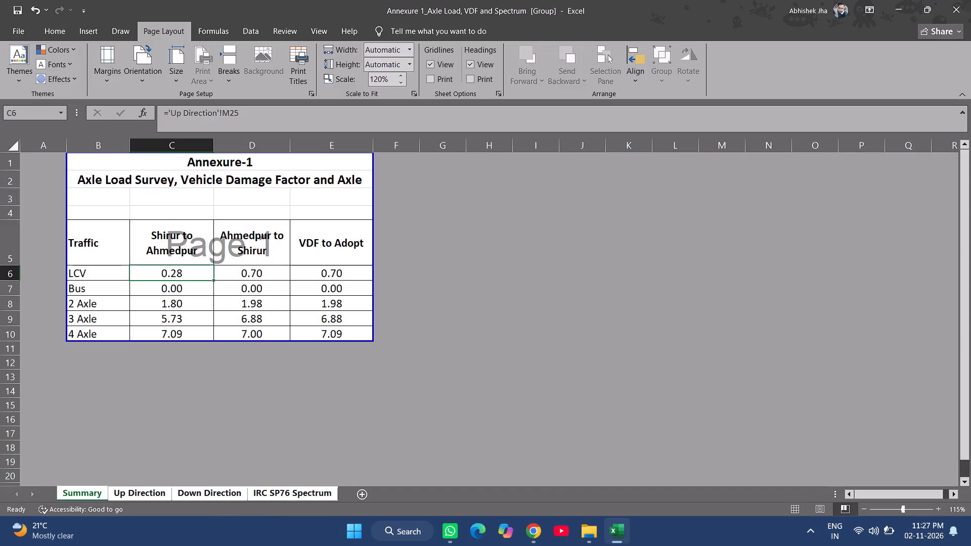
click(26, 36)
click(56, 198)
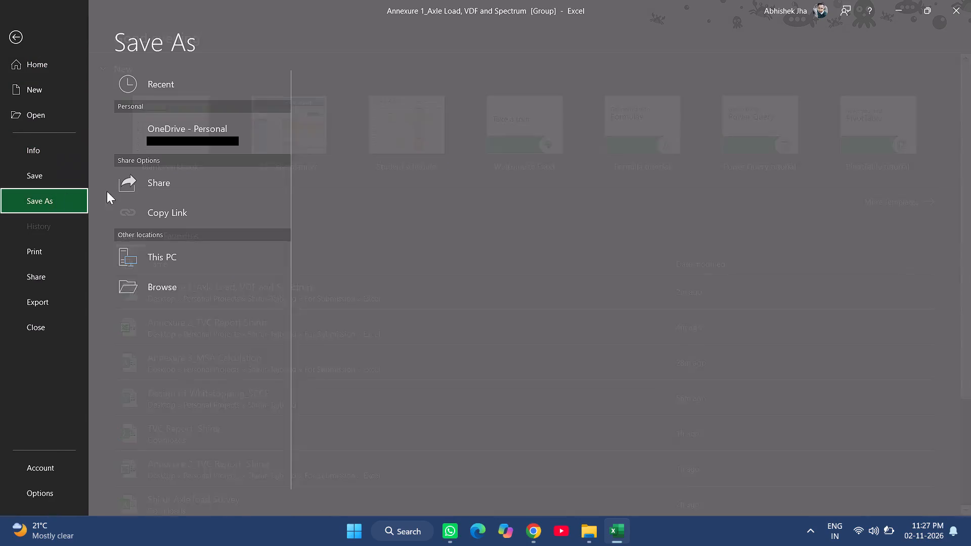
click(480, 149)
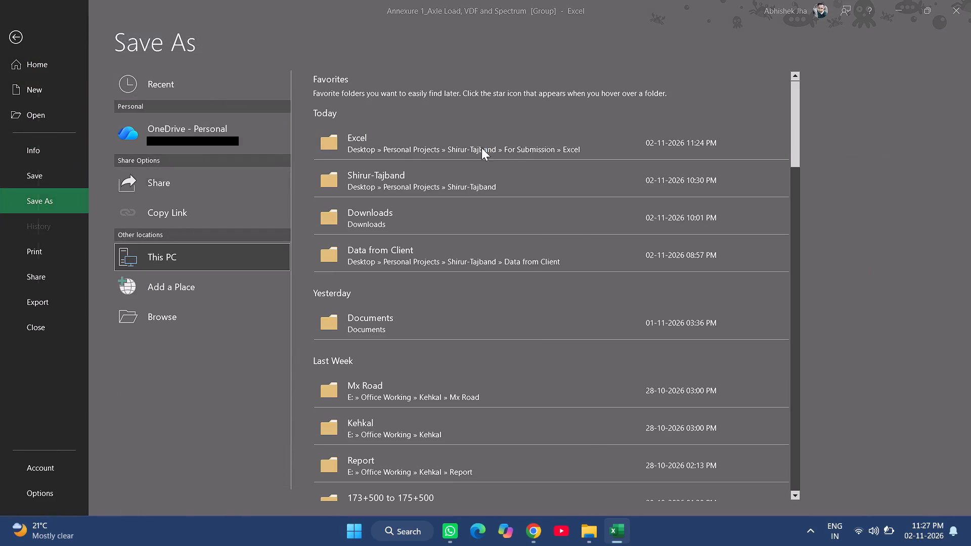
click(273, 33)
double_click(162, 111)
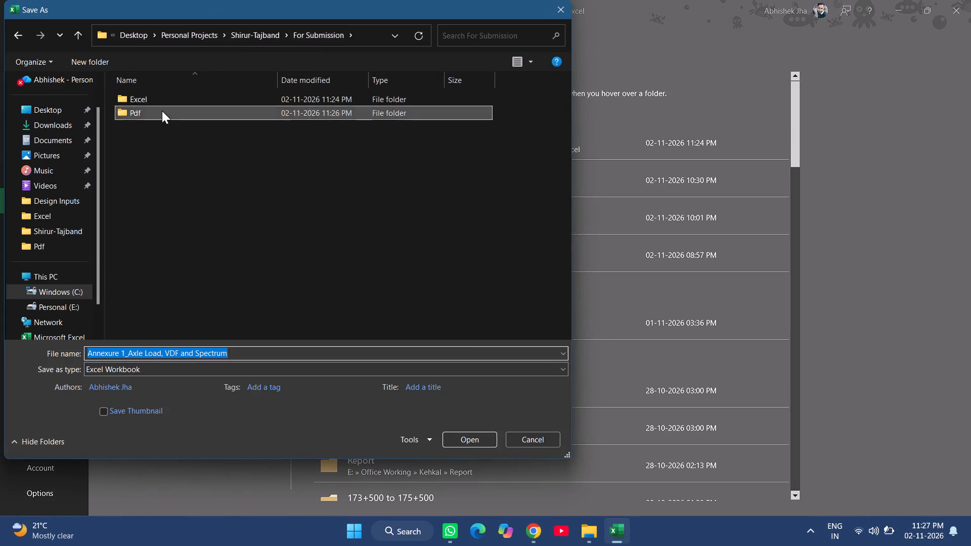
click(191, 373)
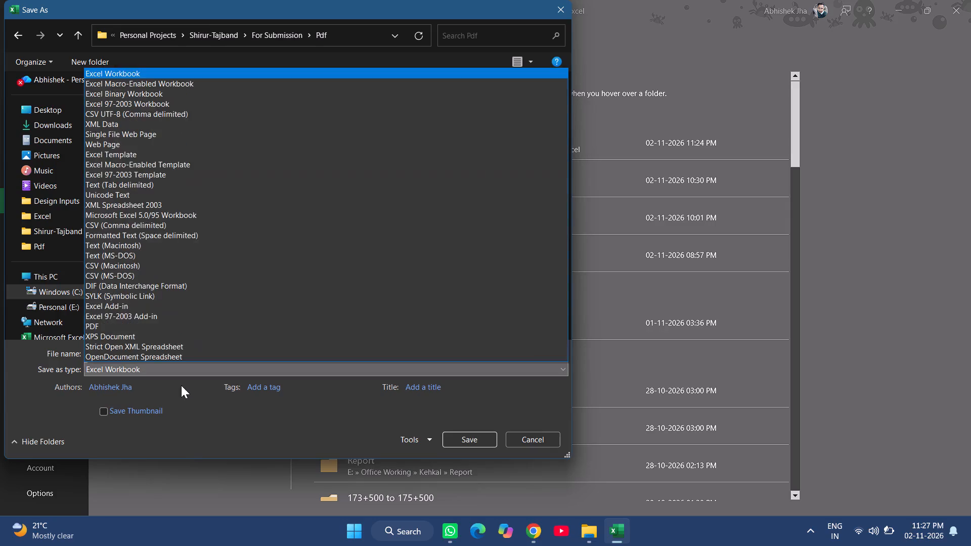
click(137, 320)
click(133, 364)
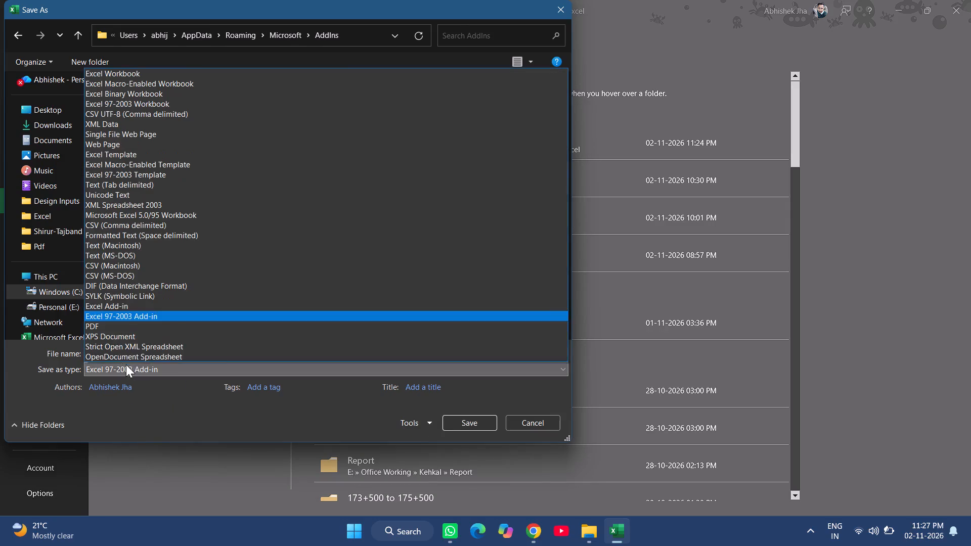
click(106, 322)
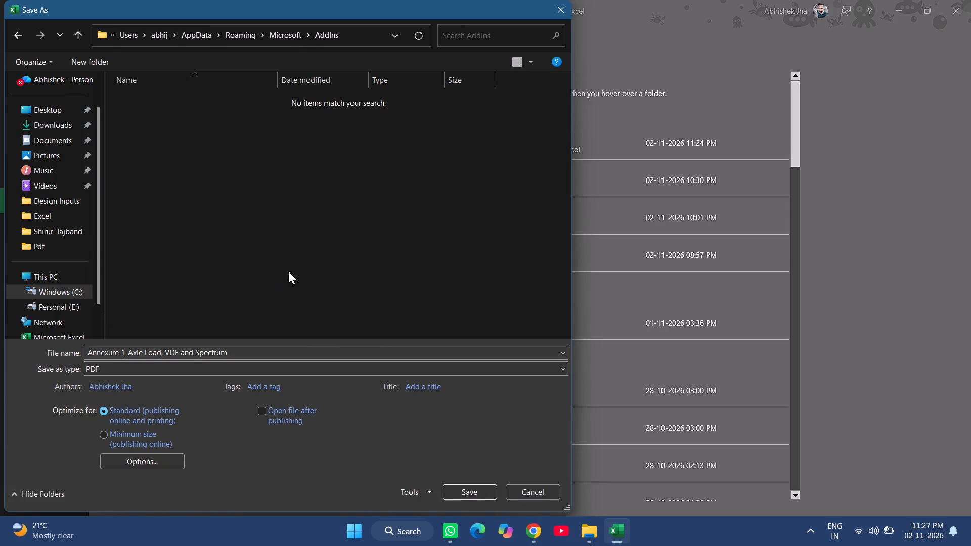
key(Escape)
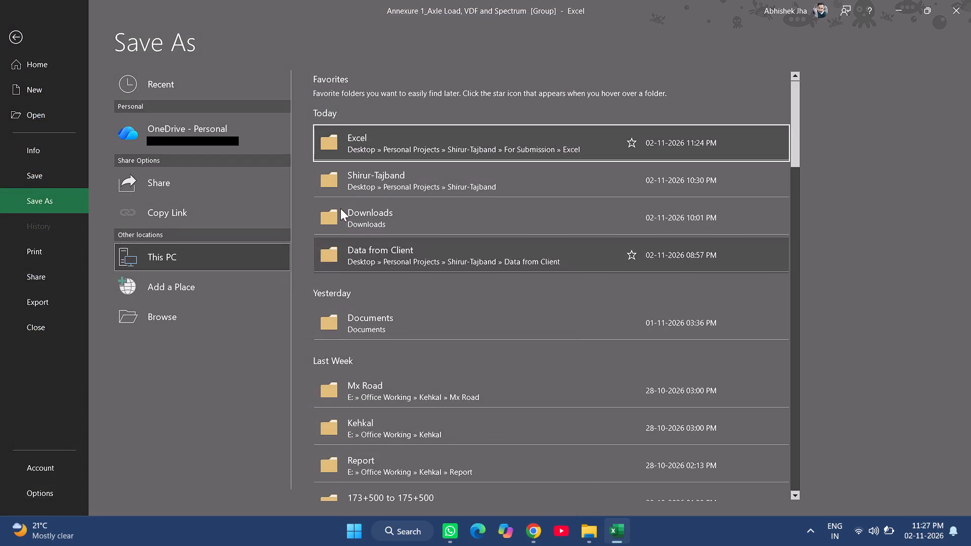
Export the grouped sheets as PDF into the For Submission Pdf folder, replacing the existing Annexure 1_Axle Load, VDF and Spectrum file.
click(406, 145)
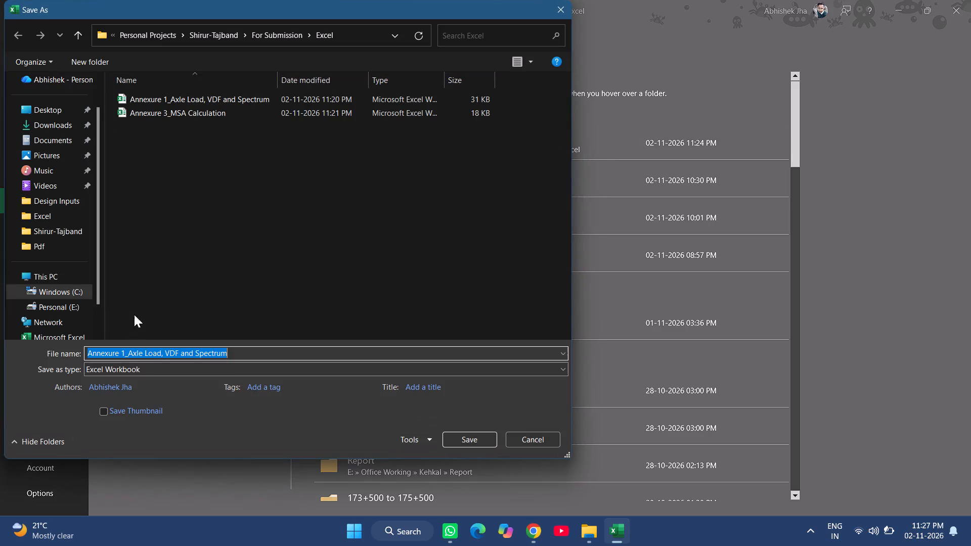
click(142, 365)
click(117, 324)
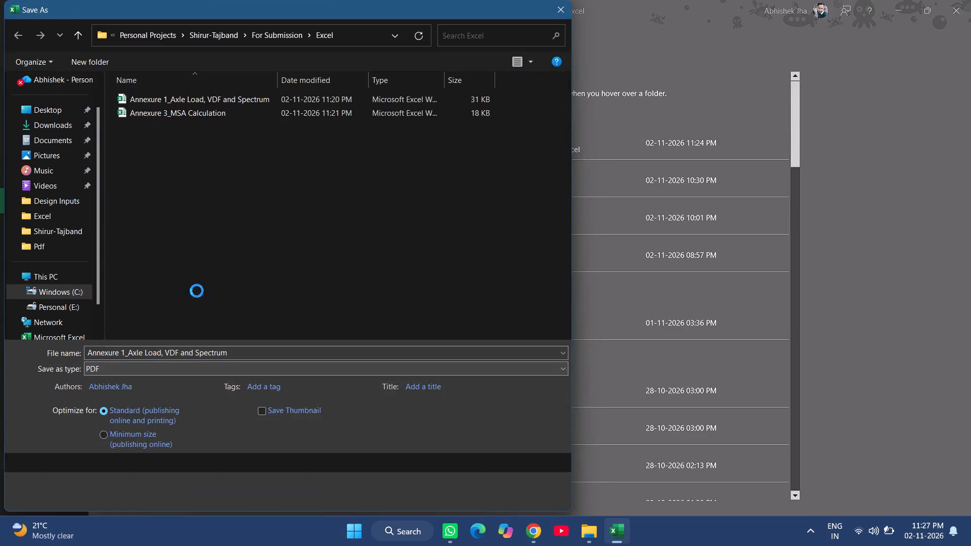
click(271, 33)
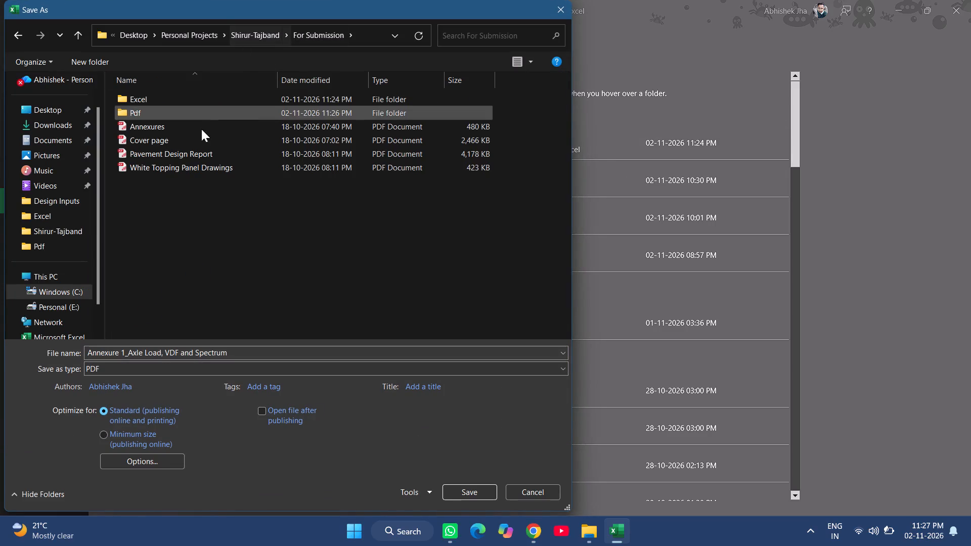
double_click(208, 112)
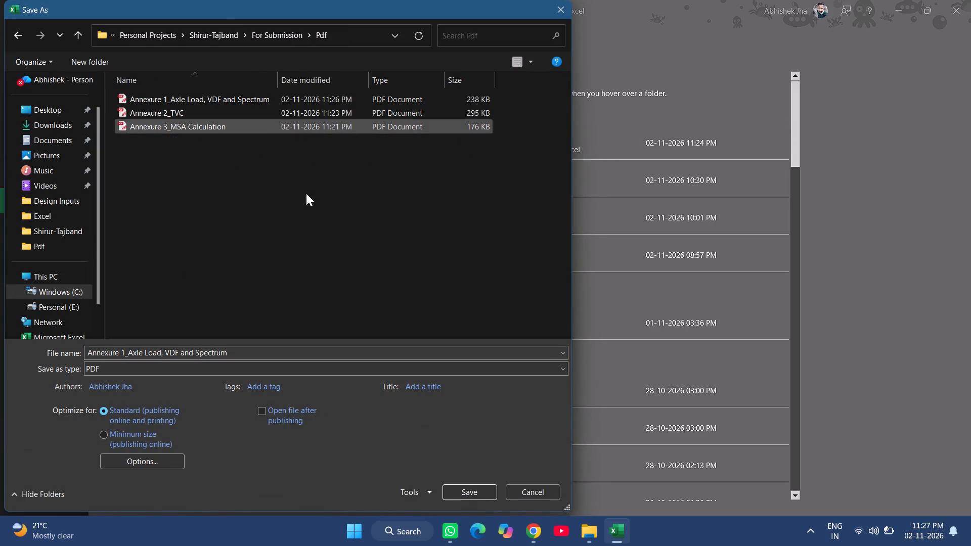
click(218, 98)
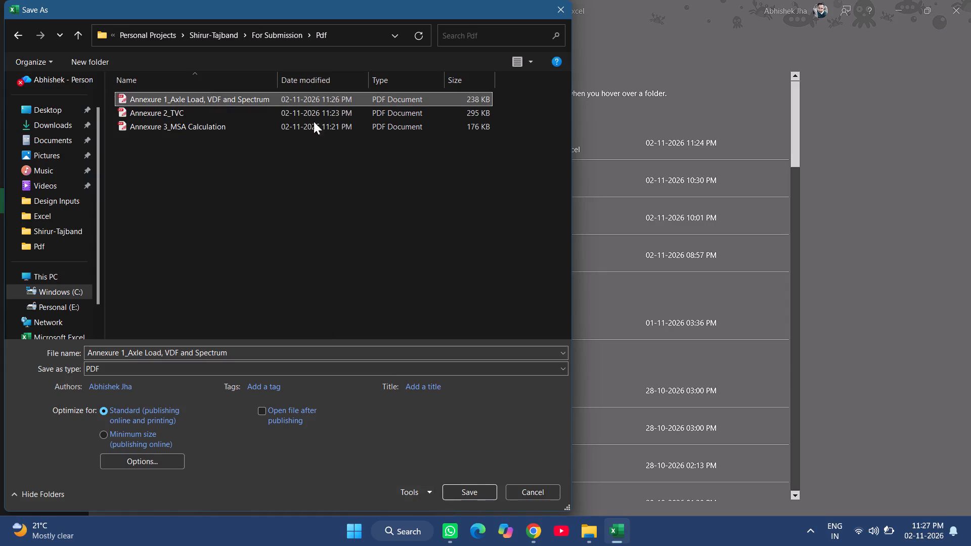
click(471, 486)
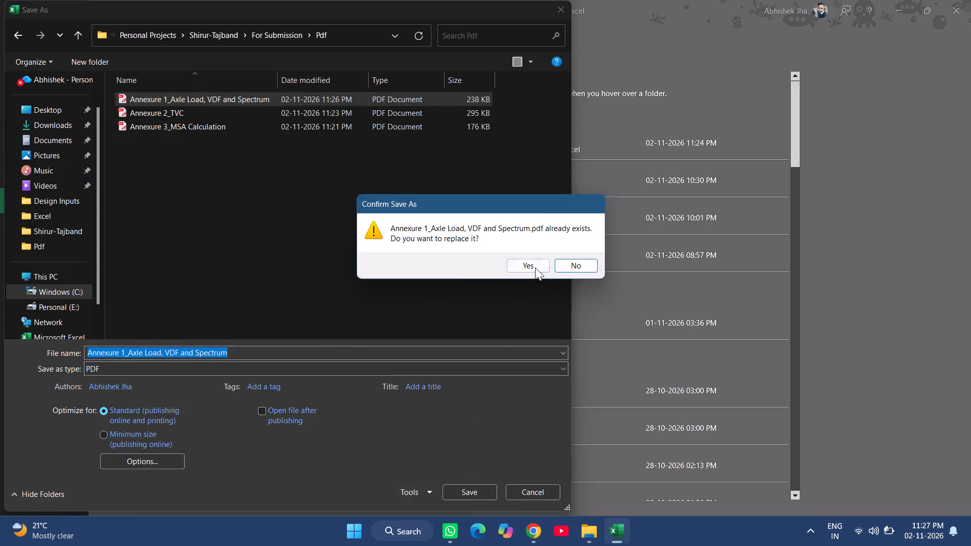
click(535, 267)
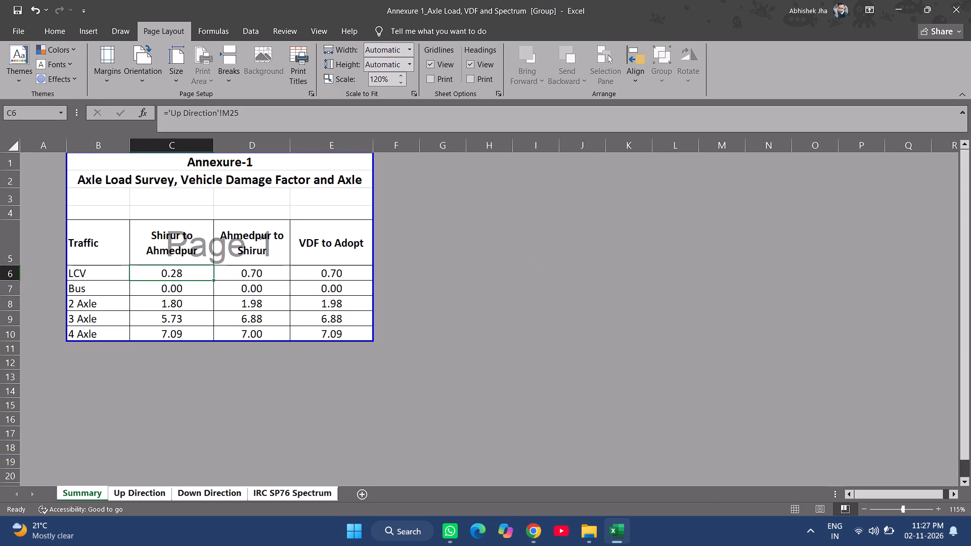
Close the Annexure 1 workbook.
click(970, 0)
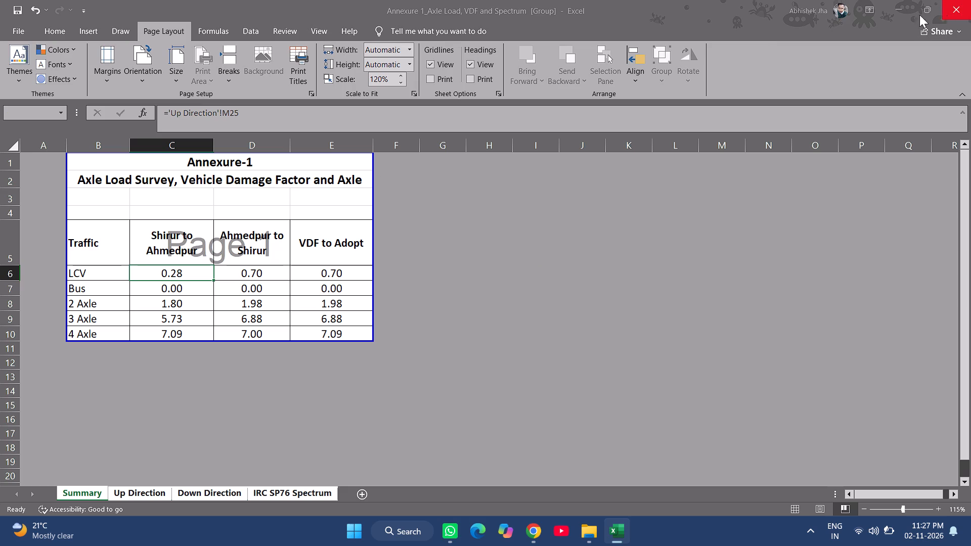
click(494, 346)
click(494, 351)
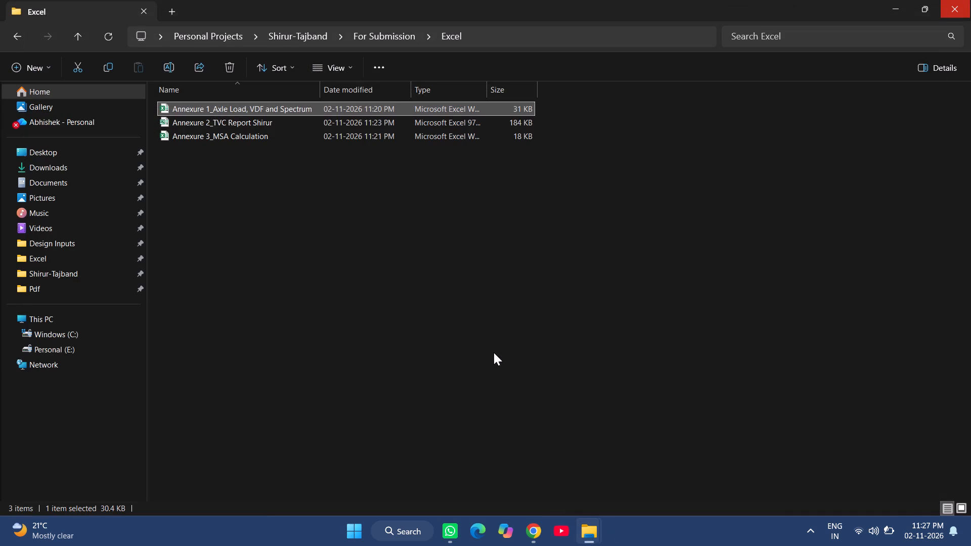
Combine the Annexure 1, 2 and 3 PDFs from the For Submission Pdf folder into one document with PDF-XChange Editor.
click(383, 38)
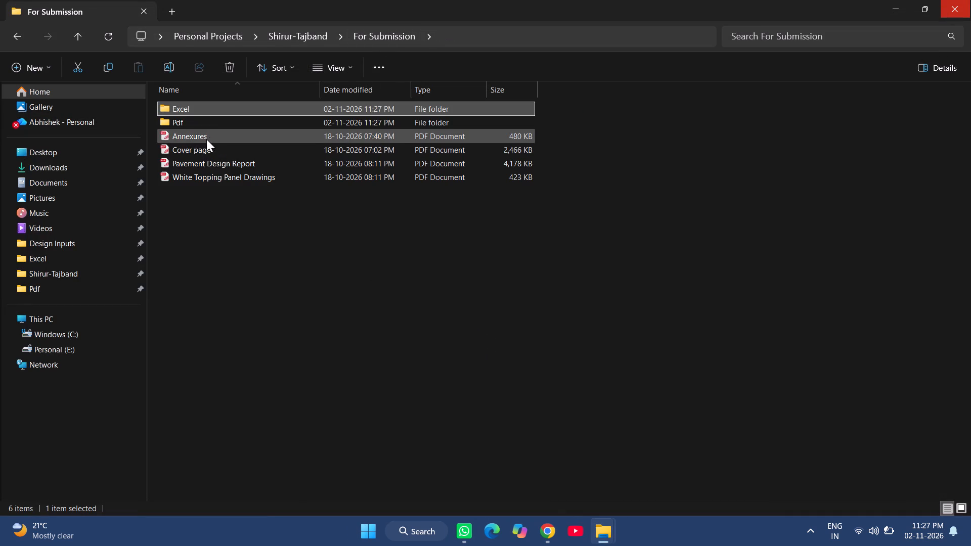
double_click(217, 123)
drag(469, 207, 269, 131)
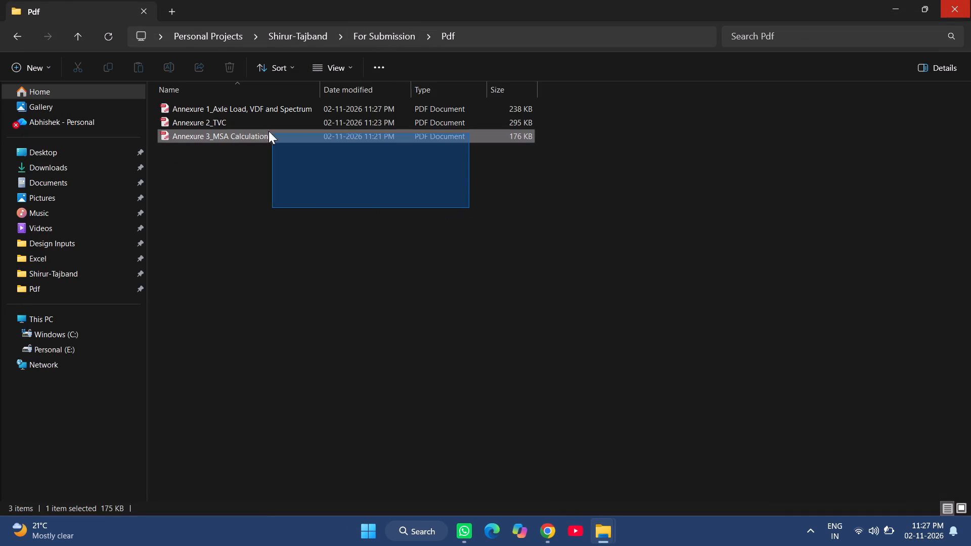
drag(269, 131, 238, 109)
right_click(241, 107)
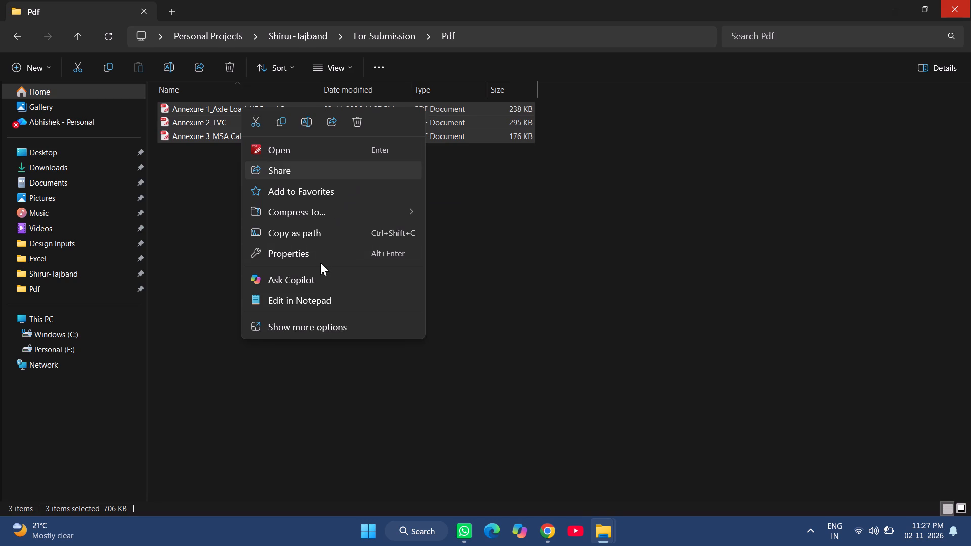
click(299, 350)
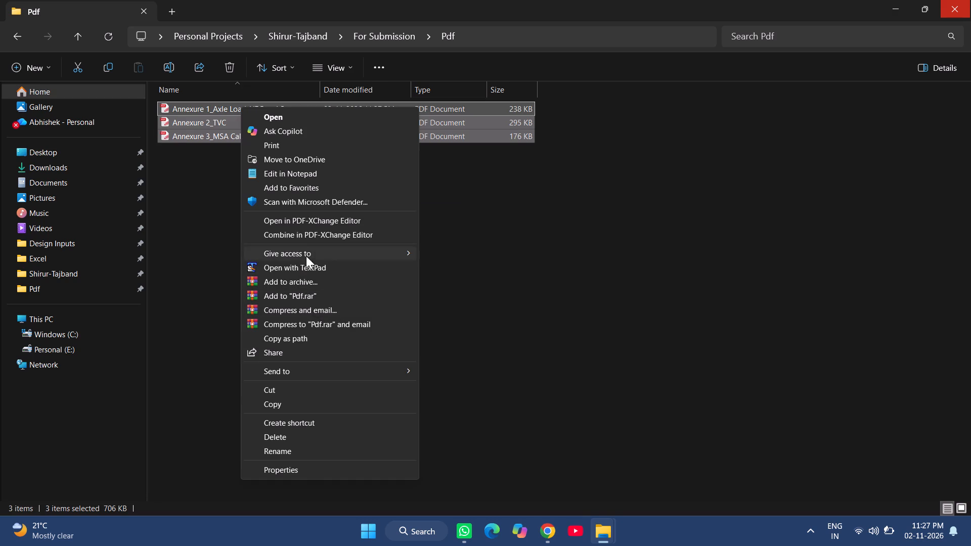
click(308, 236)
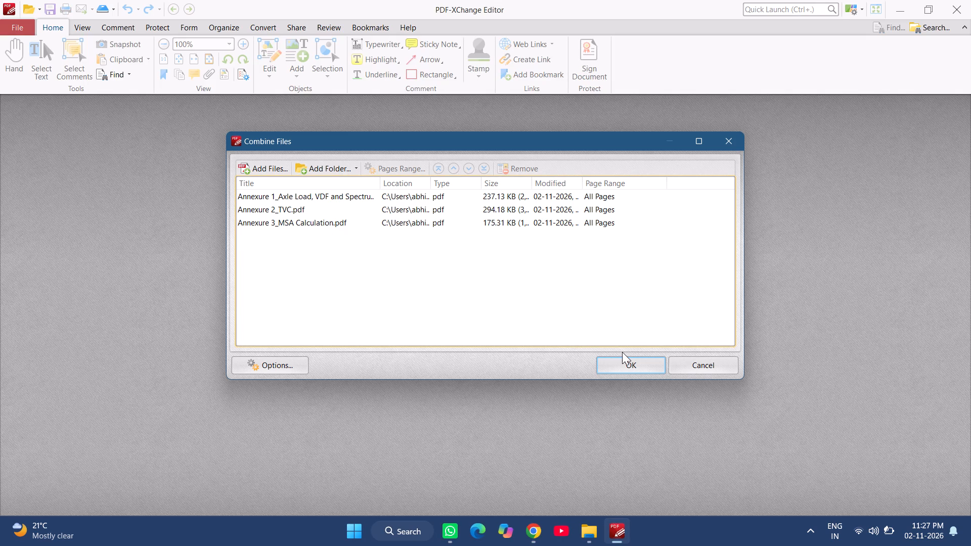
click(619, 367)
Review the pages of the combined document, from the Annexure-1 summary through the traffic tables to the Annexure-3 MSA table.
ctrl+scroll(421, 304, down, 4)
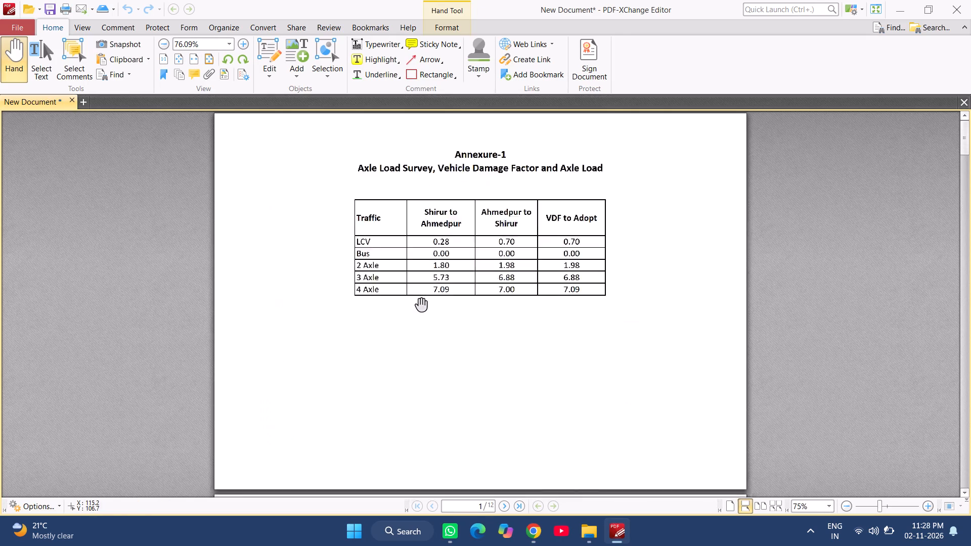
ctrl+scroll(421, 304, down, 1)
scroll(421, 304, down, 8)
scroll(421, 304, down, 20)
scroll(421, 304, down, 6)
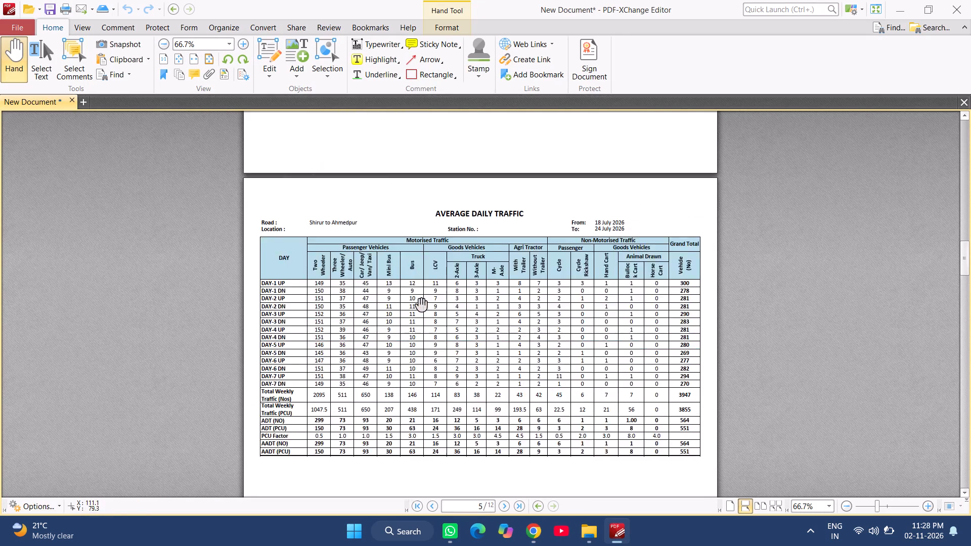
scroll(421, 304, down, 10)
scroll(421, 304, up, 20)
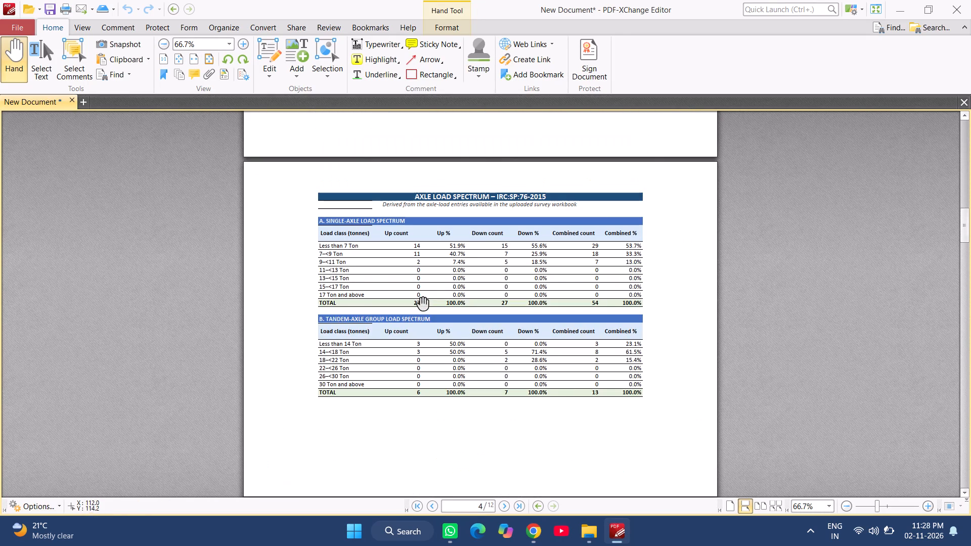
ctrl+scroll(366, 219, up, 6)
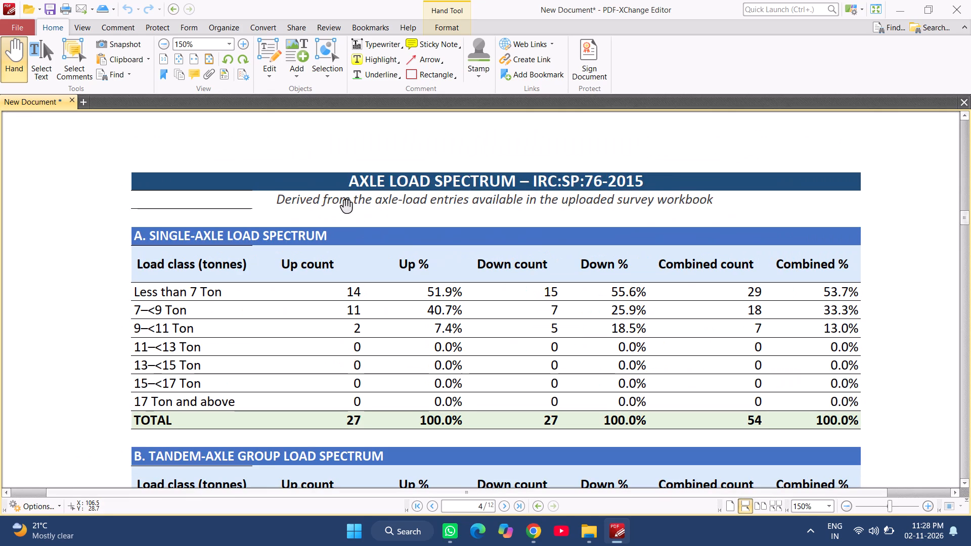
ctrl+scroll(346, 206, down, 6)
scroll(466, 293, down, 9)
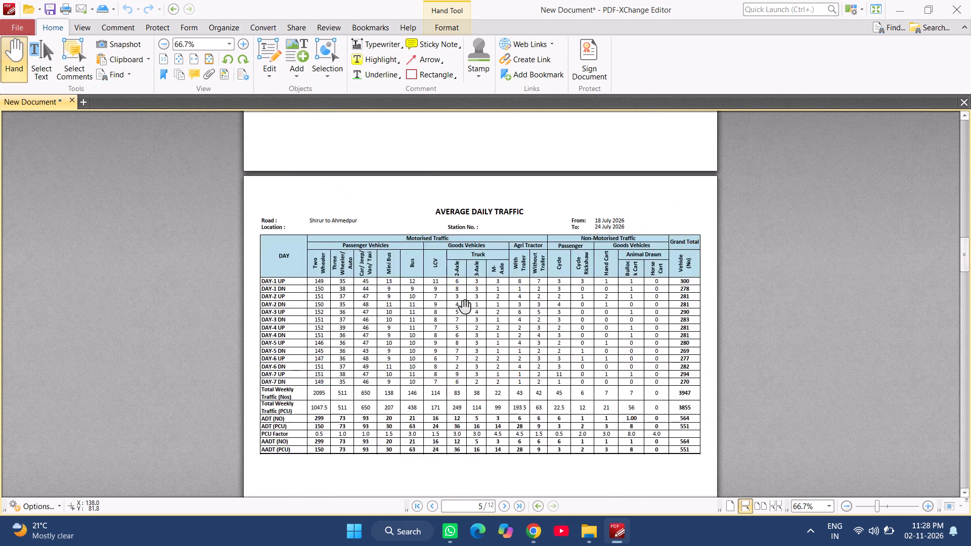
scroll(464, 306, down, 20)
scroll(464, 306, down, 3)
scroll(467, 304, up, 9)
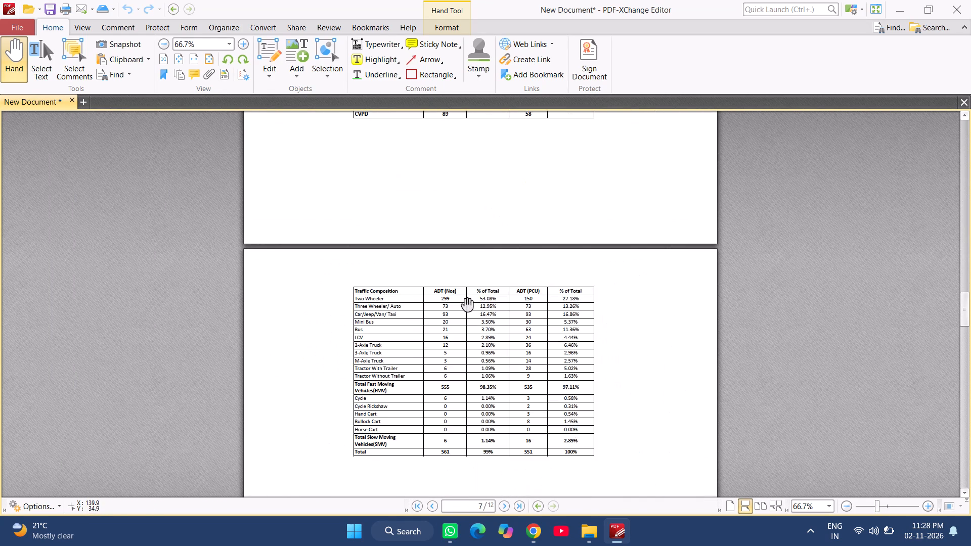
scroll(467, 304, up, 7)
scroll(467, 304, down, 16)
scroll(468, 304, down, 16)
scroll(468, 304, down, 16)
scroll(468, 304, down, 8)
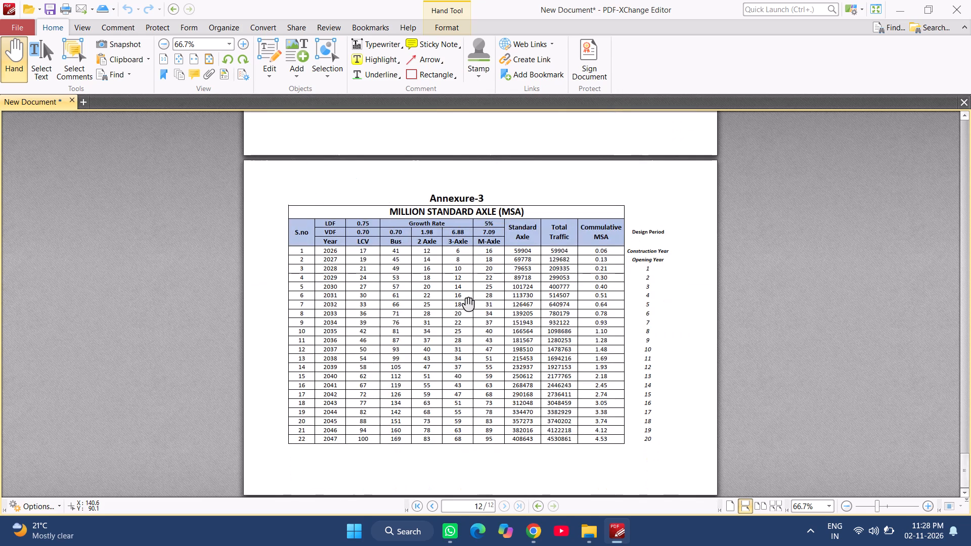
Save the combined PDF as Annexure_1 in the Shirur-Tajband For Submission folder and close it.
key(ctrl+s)
click(150, 153)
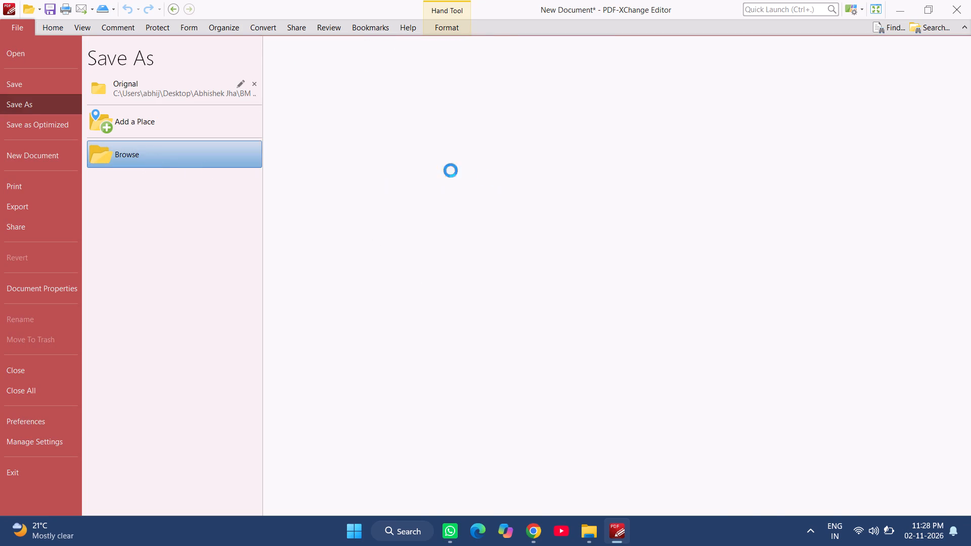
key(alt+Tab)
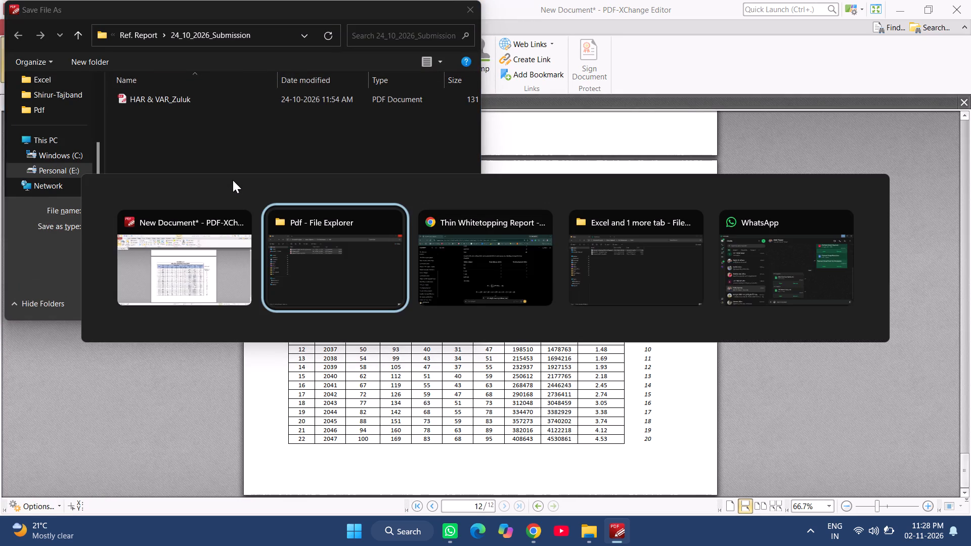
click(377, 36)
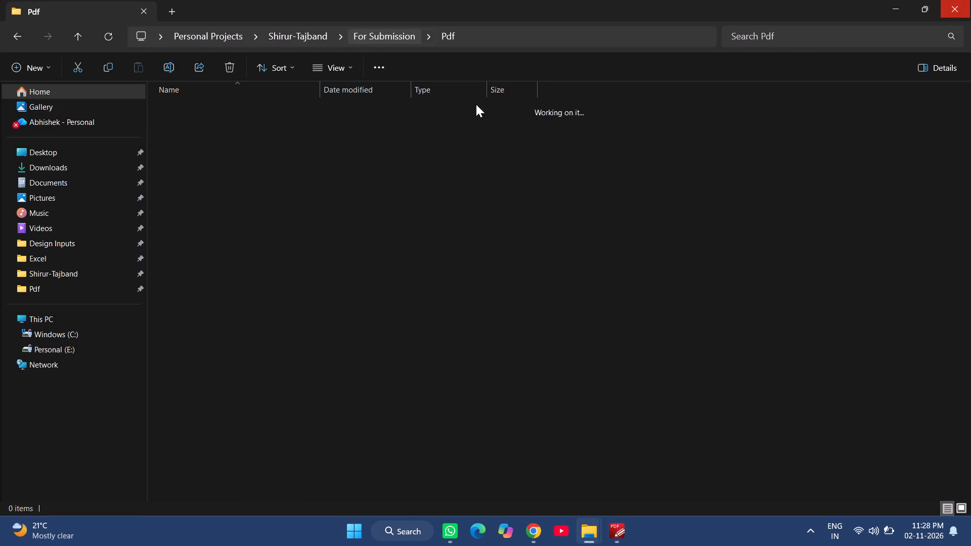
click(530, 52)
click(524, 37)
key(ctrl+c)
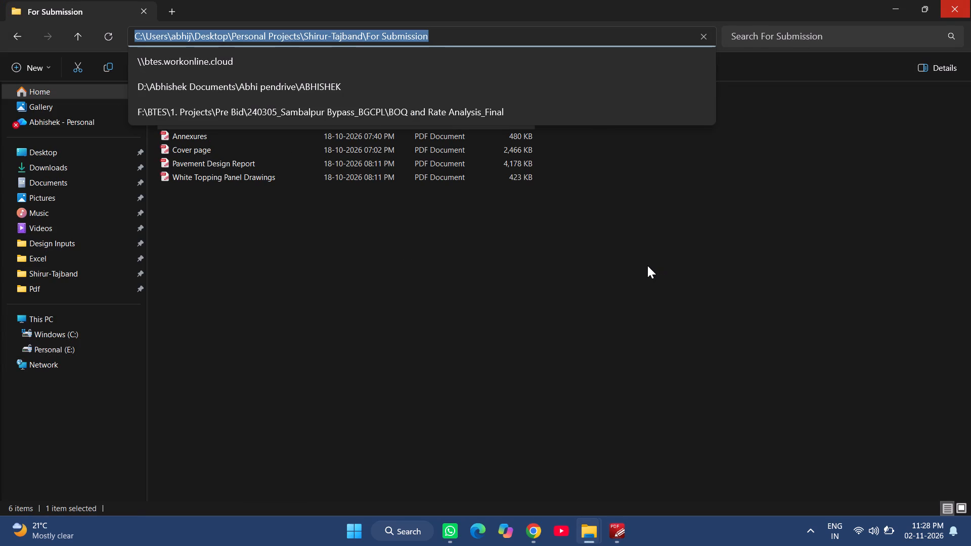
key(ctrl+c)
key(ctrl+c)
key(alt+Tab)
key(ctrl+v)
key(ctrl+c)
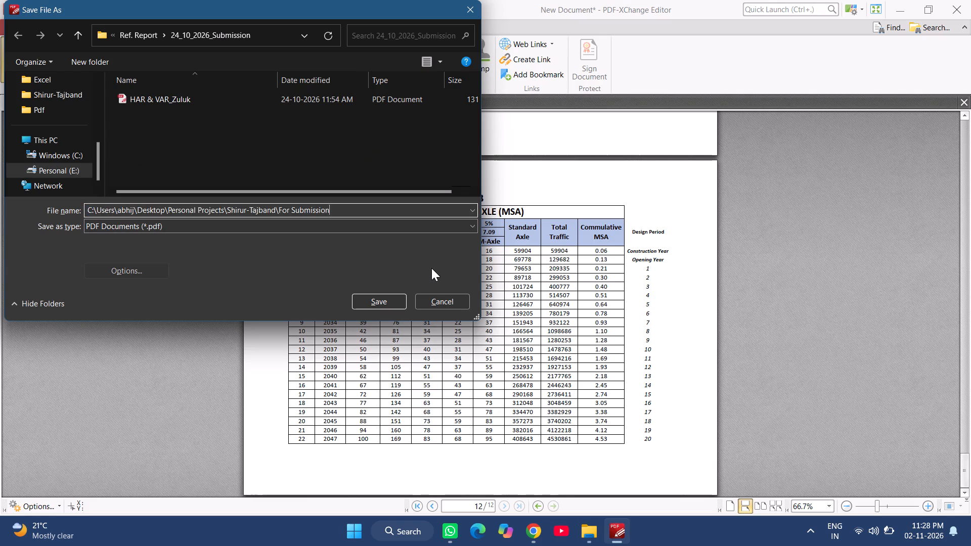
key(Return)
key(Right)
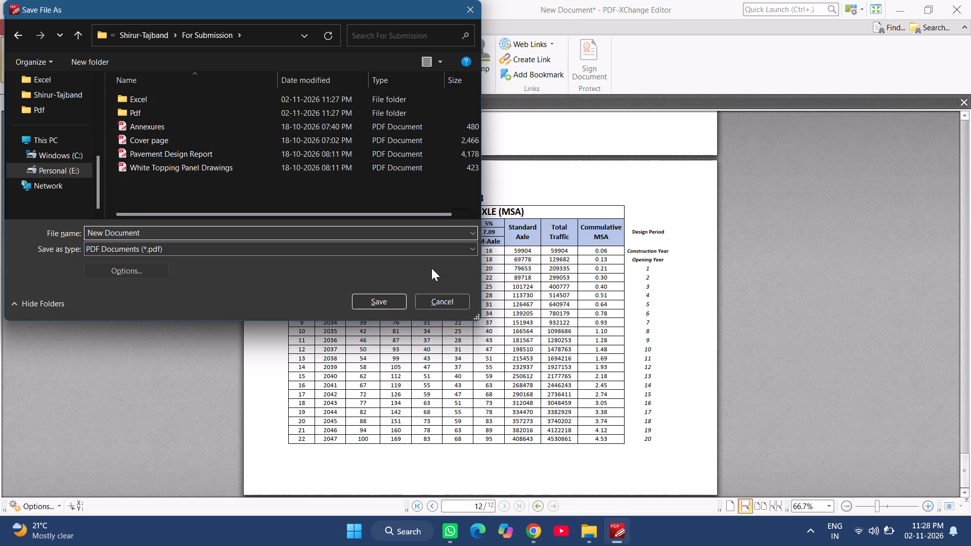
key(ctrl+a)
key(shift+a)
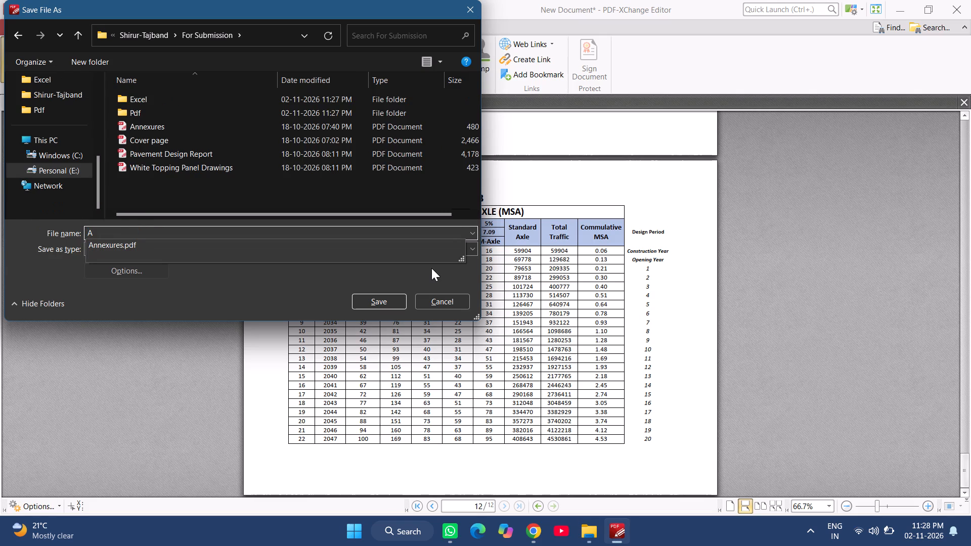
text(nnexure)
text(_1)
key(Return)
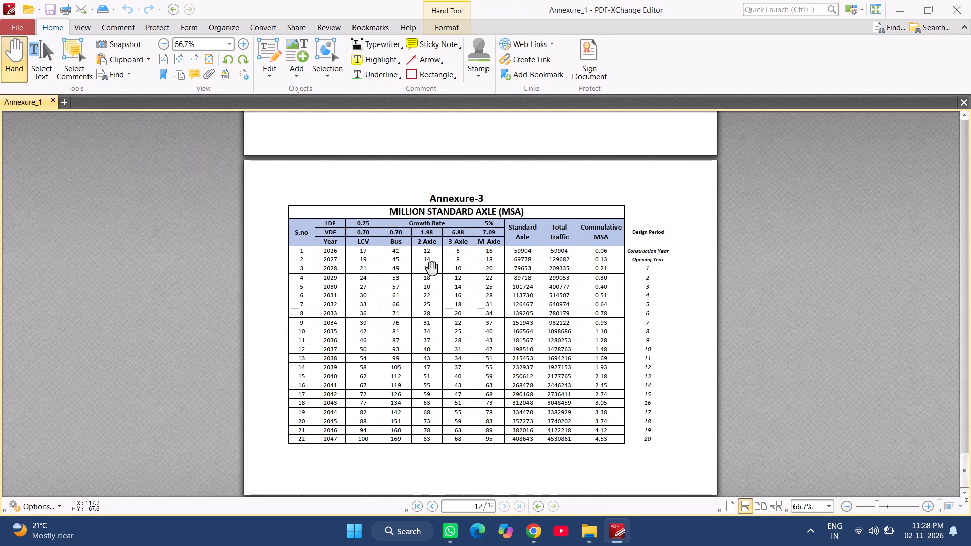
click(970, 0)
Open the older Annexures PDF in the For Submission folder, look through its pages for comparison, and close it.
click(257, 230)
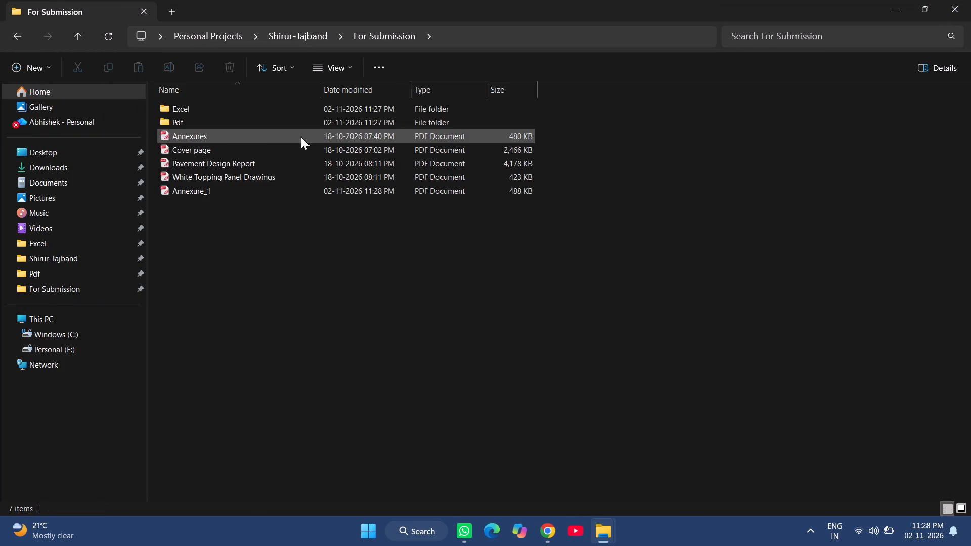
click(242, 139)
double_click(236, 145)
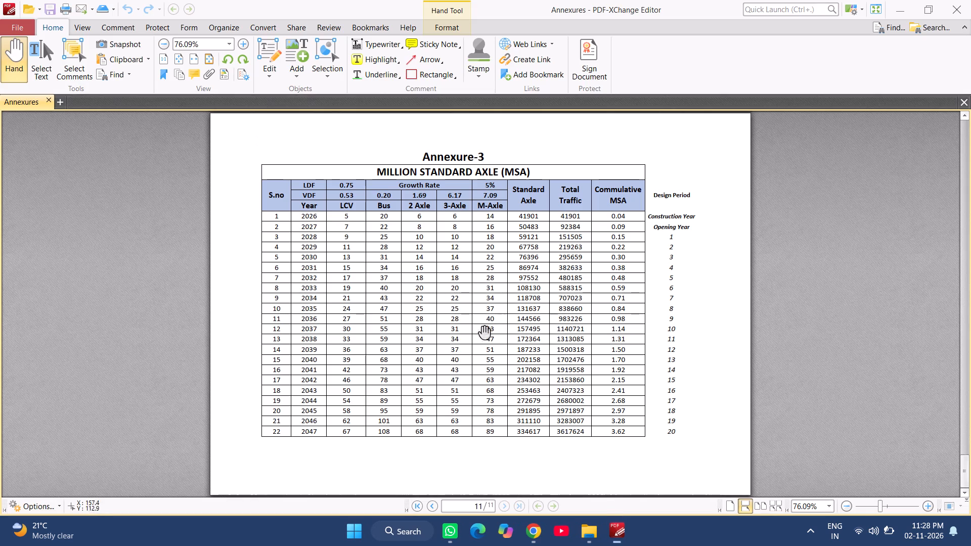
ctrl+scroll(430, 306, down, 6)
middle_drag(499, 343, 469, 59)
scroll(527, 311, down, 18)
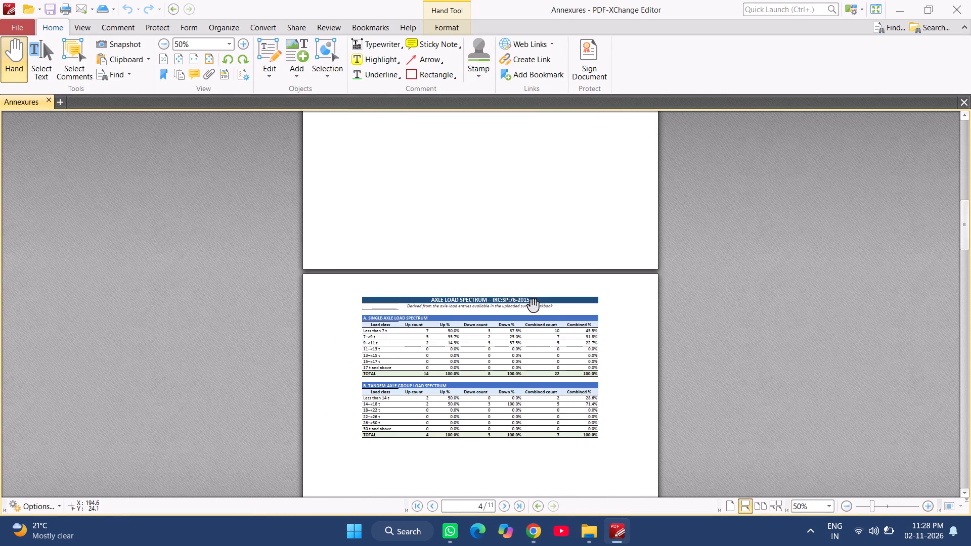
scroll(533, 305, down, 20)
scroll(533, 305, down, 20)
scroll(533, 305, down, 6)
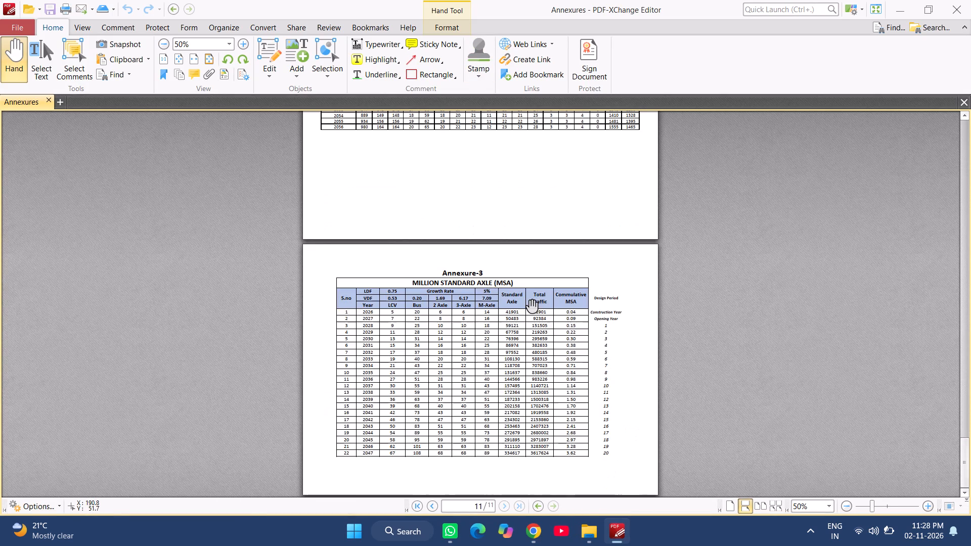
scroll(532, 306, down, 5)
scroll(531, 306, up, 7)
click(970, 0)
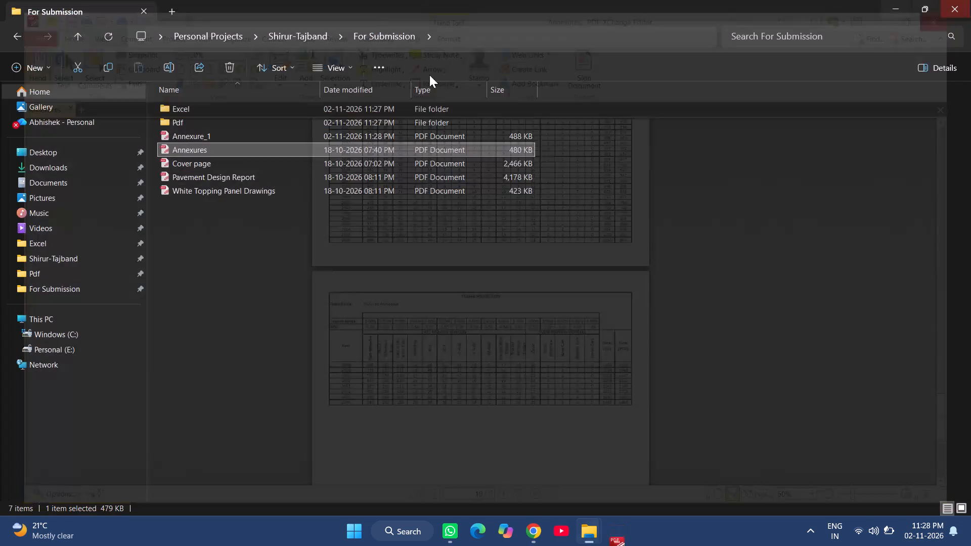
Open the Cover page PDF in the For Submission folder, view it, and close it.
double_click(216, 166)
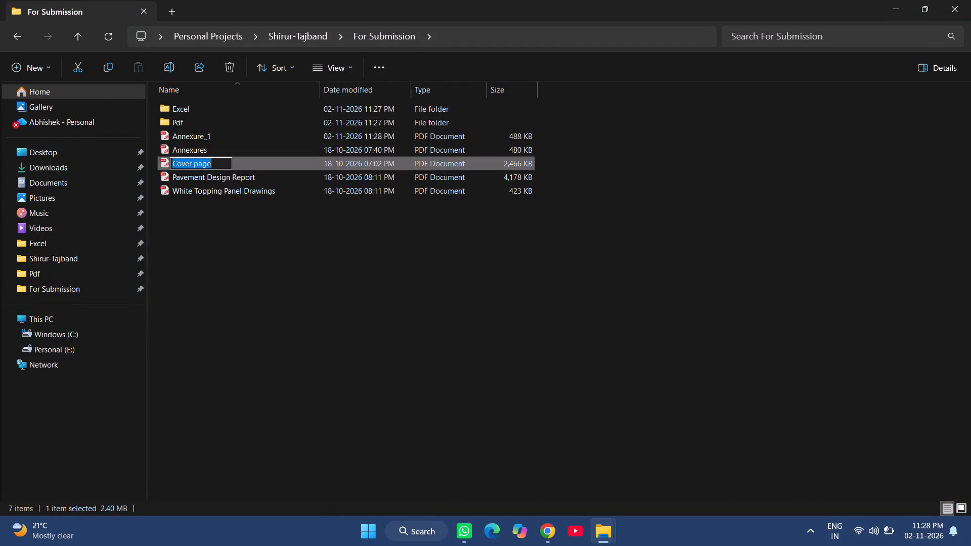
click(229, 162)
double_click(239, 161)
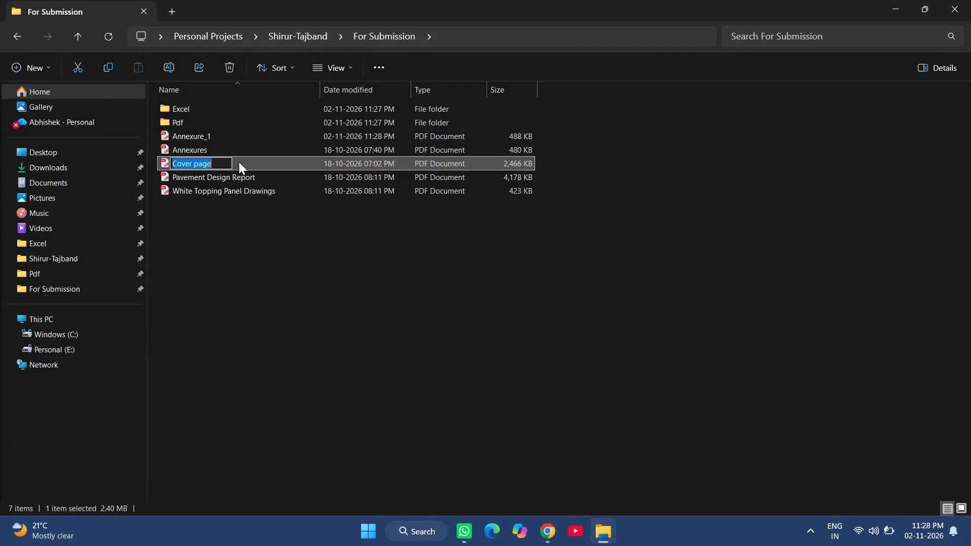
double_click(241, 161)
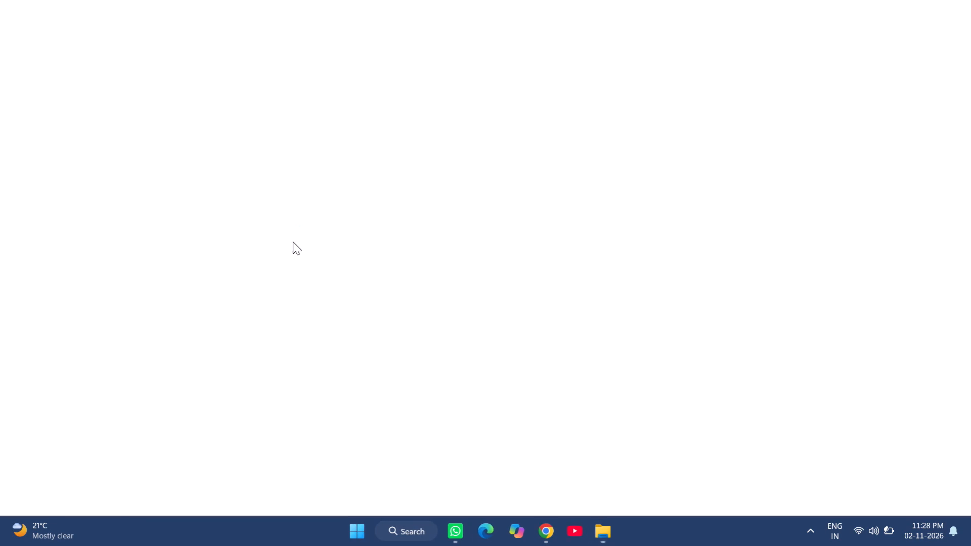
ctrl+scroll(295, 252, down, 2)
click(970, 0)
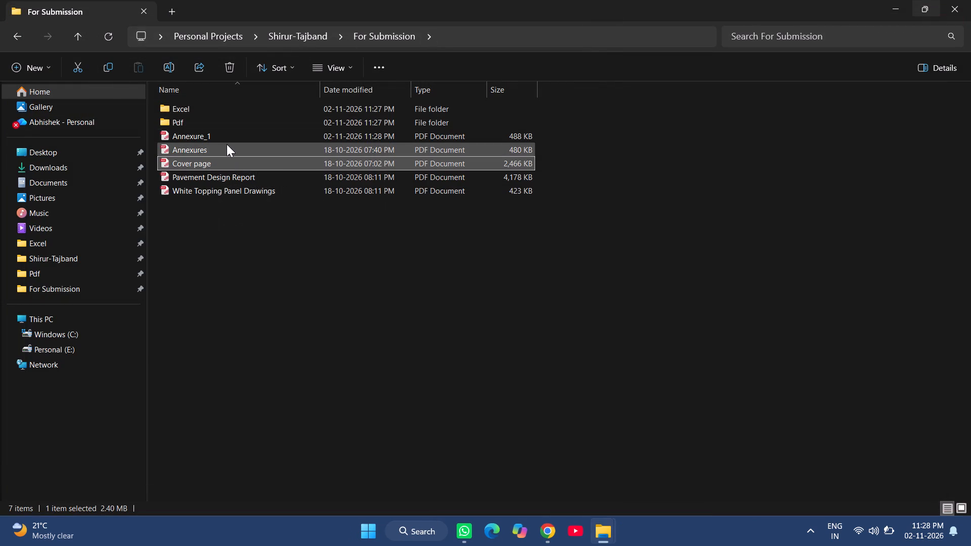
Open the combined Annexure_1 PDF from the For Submission folder and go to its last page.
click(237, 135)
double_click(237, 135)
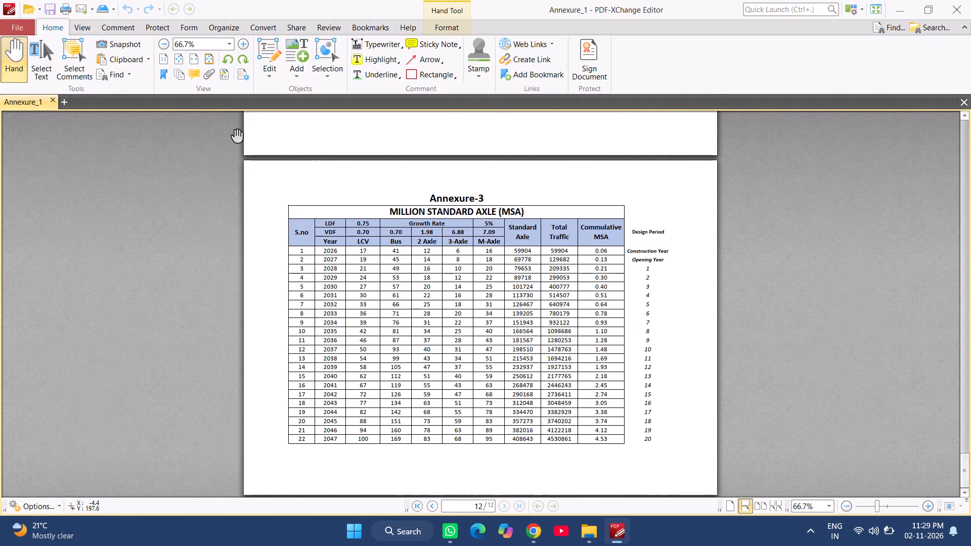
key(End)
key(End)
Open the R1_Pavement Design Report PDF from the Shirur-Tajband folder and go to its last page.
key(alt+Tab)
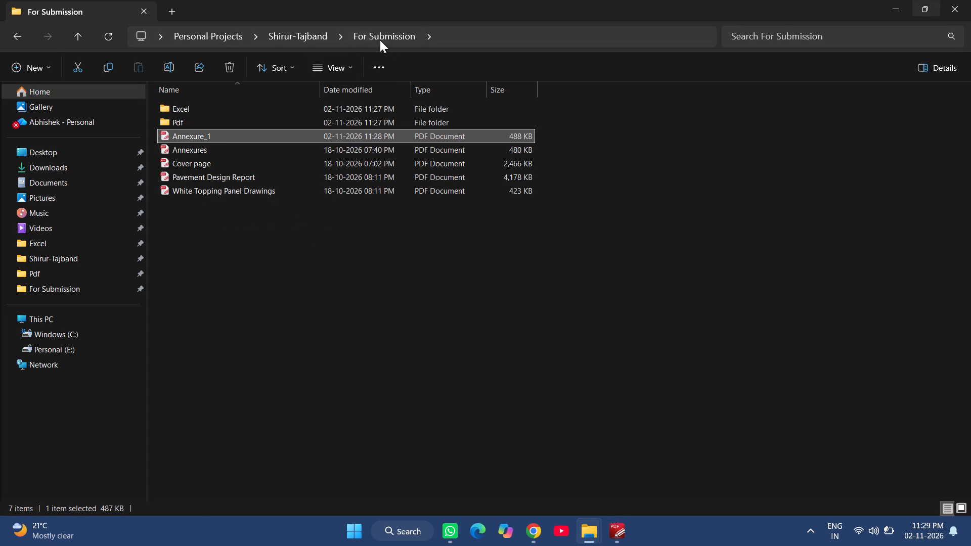
click(316, 34)
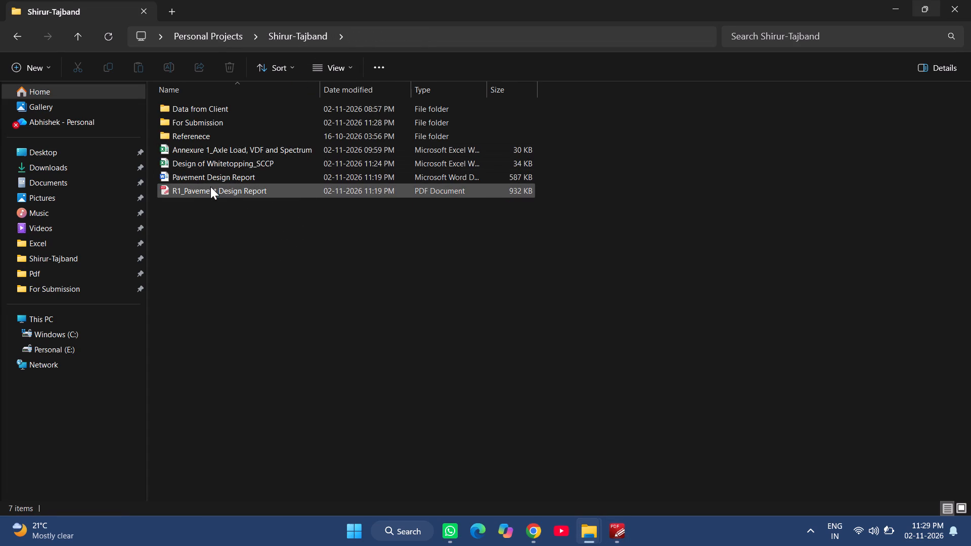
double_click(210, 187)
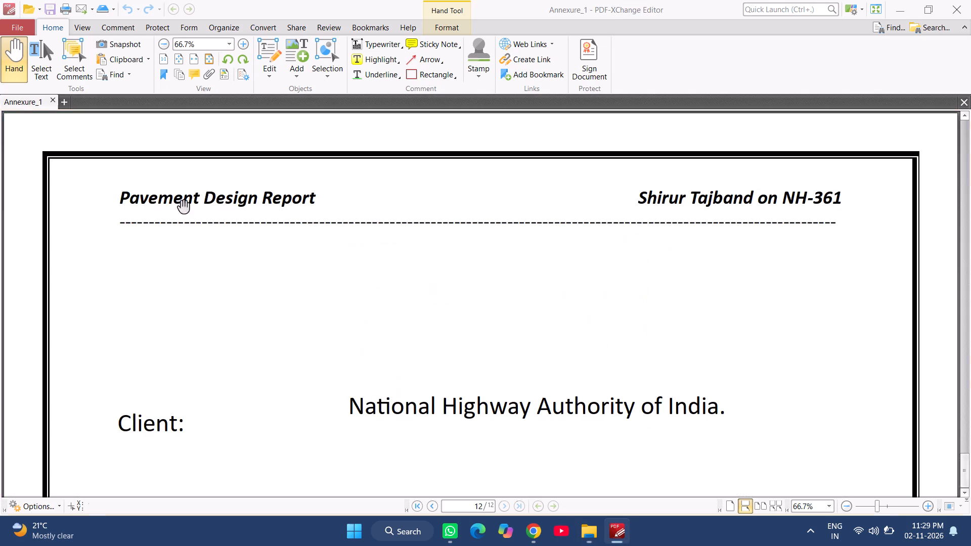
ctrl+scroll(345, 239, down, 6)
scroll(342, 249, down, 7)
middle_drag(532, 182, 505, 501)
scroll(506, 343, down, 7)
Open the older Pavement Design Report in For Submission and examine how the drawings and annexures follow the report text.
key(alt+Tab)
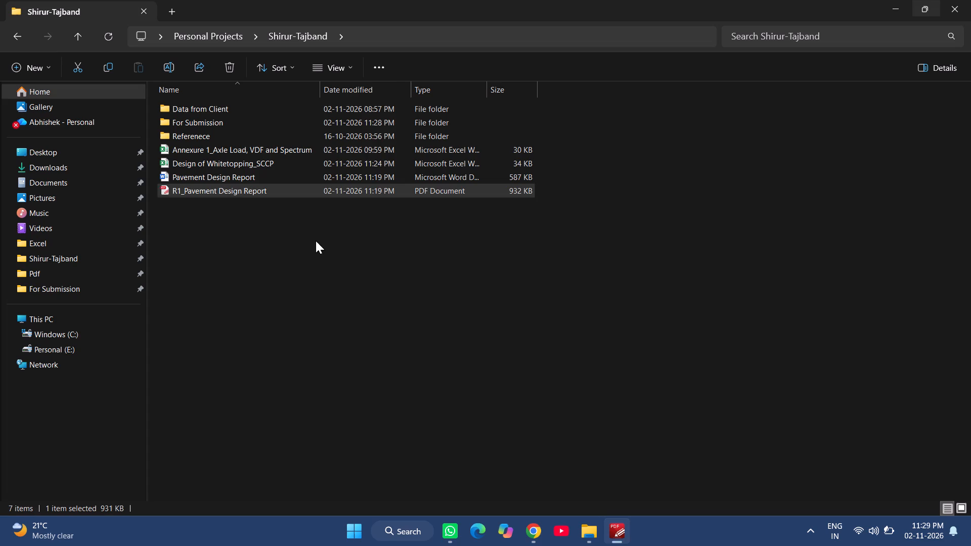
click(233, 38)
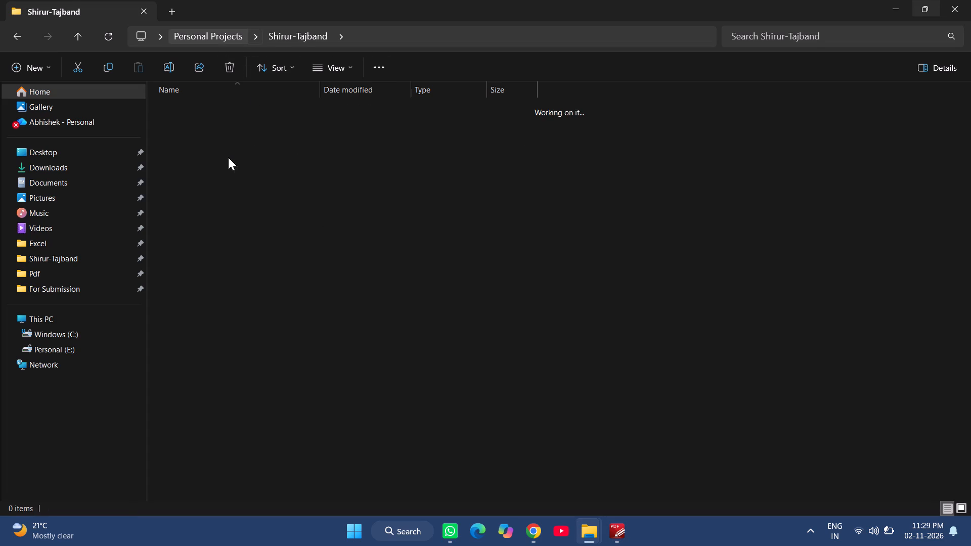
double_click(217, 174)
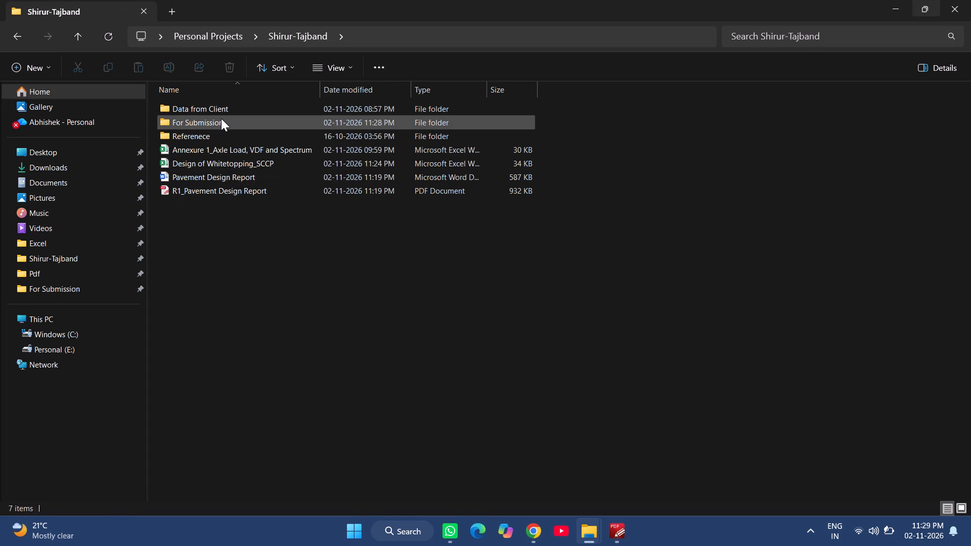
double_click(221, 118)
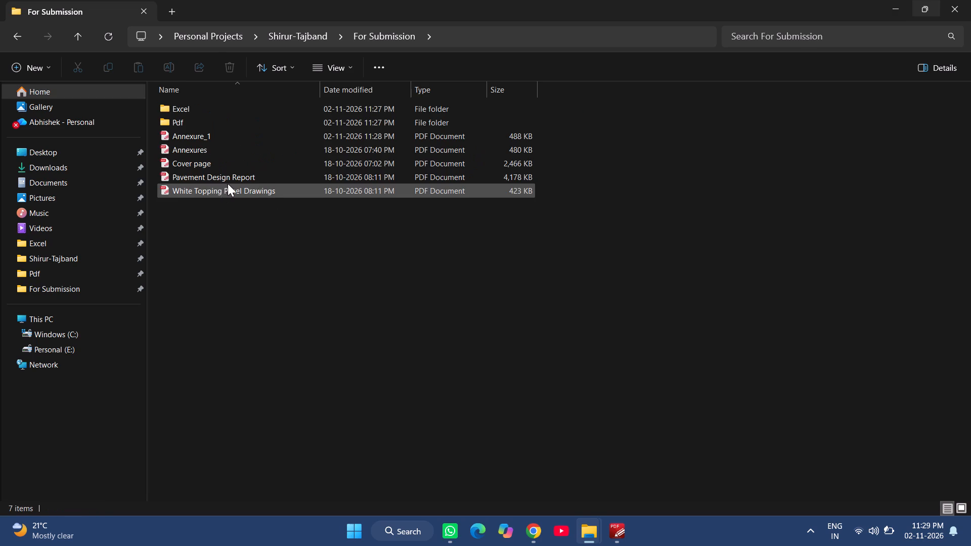
click(222, 188)
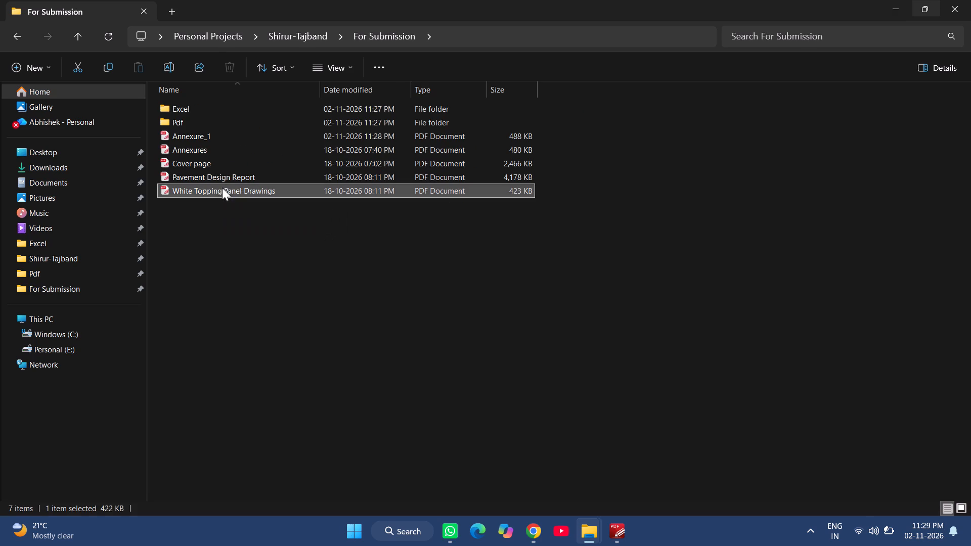
triple_click(237, 176)
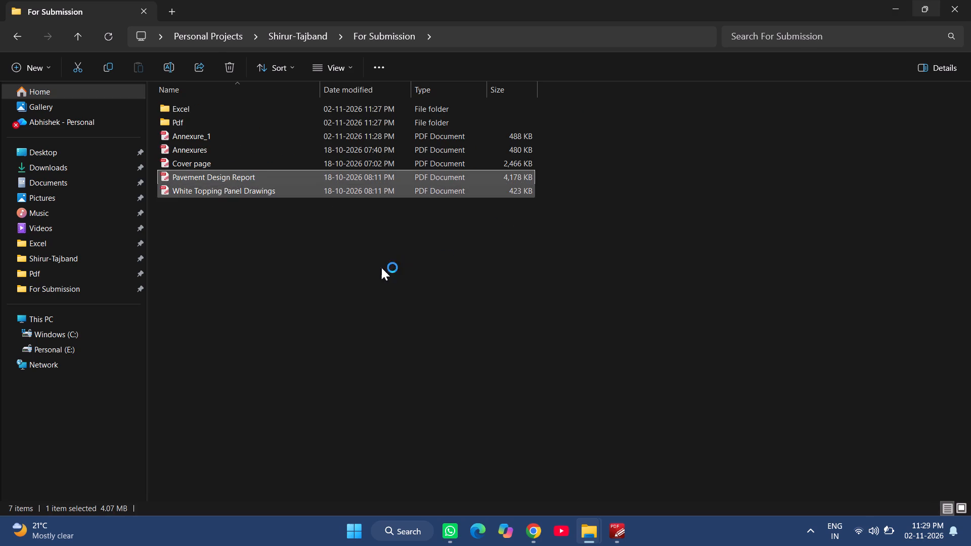
ctrl+scroll(418, 301, down, 12)
scroll(426, 308, up, 9)
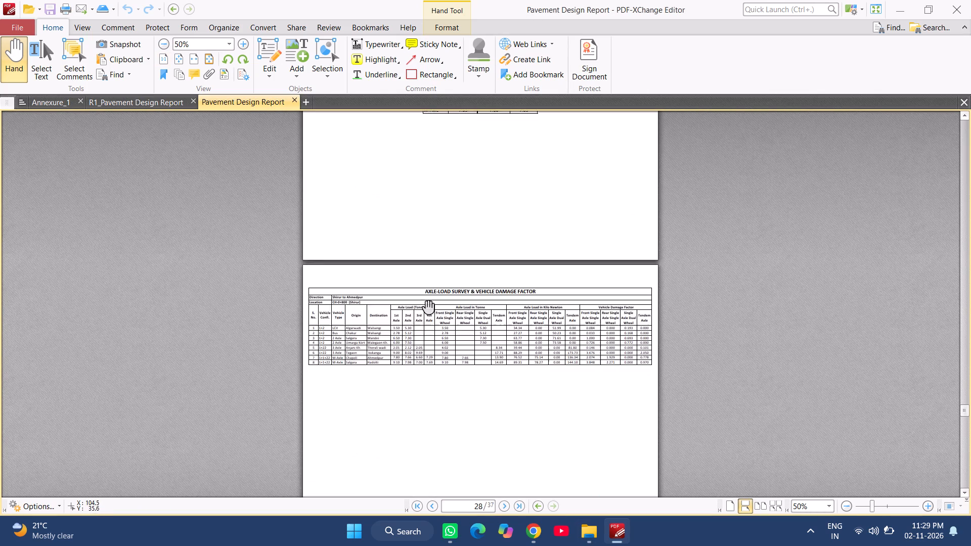
scroll(428, 307, up, 19)
scroll(426, 308, up, 2)
scroll(426, 308, down, 4)
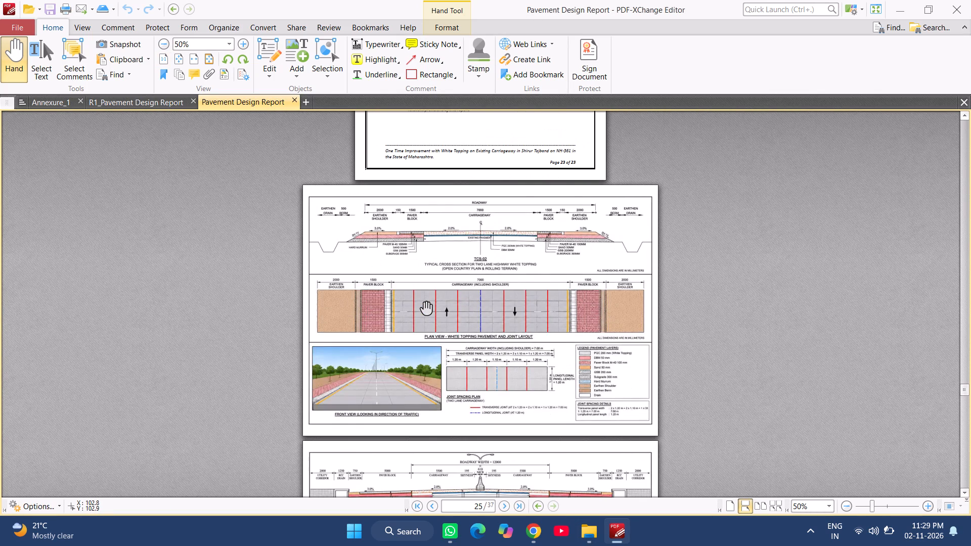
scroll(426, 308, down, 8)
Open the White Topping Panel Drawings PDF from For Submission and close the older Pavement Design Report.
key(alt+Tab)
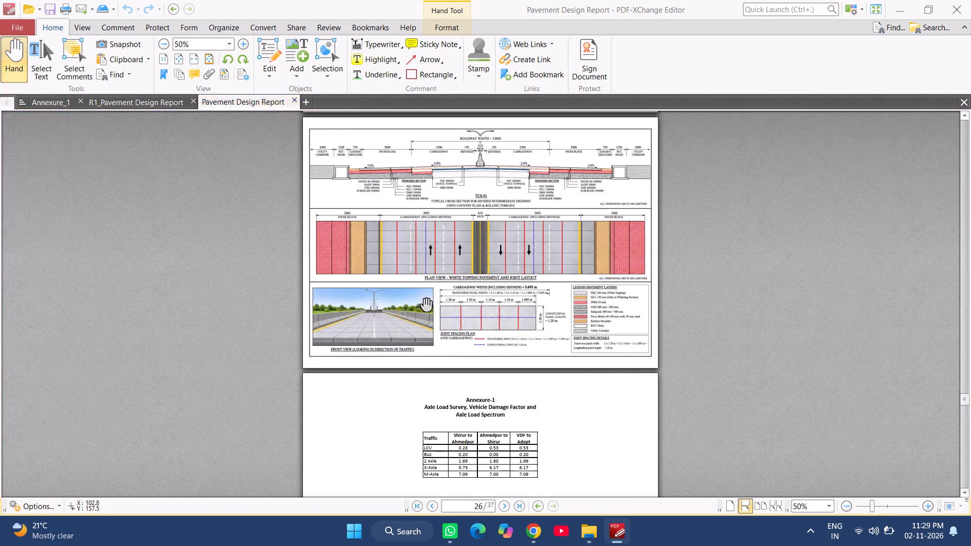
double_click(237, 189)
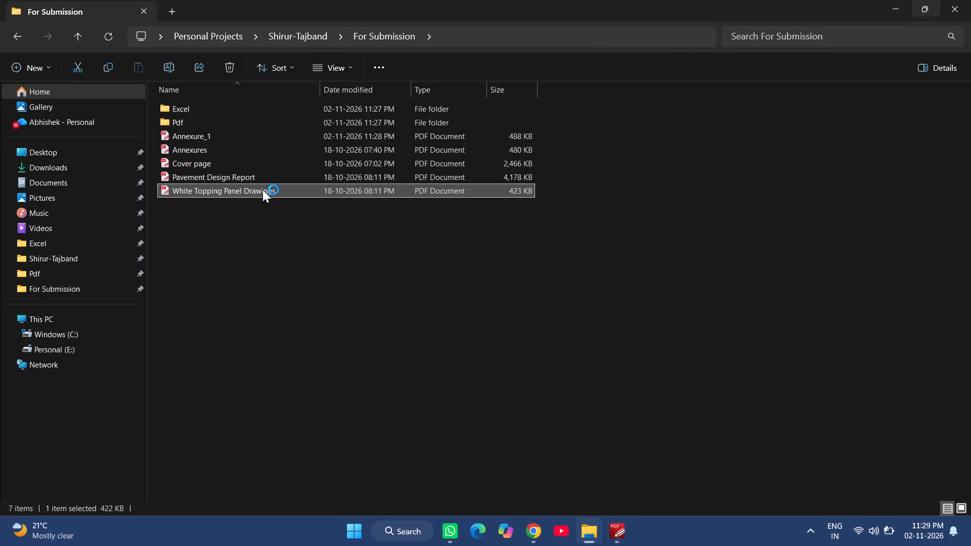
ctrl+scroll(480, 233, up, 2)
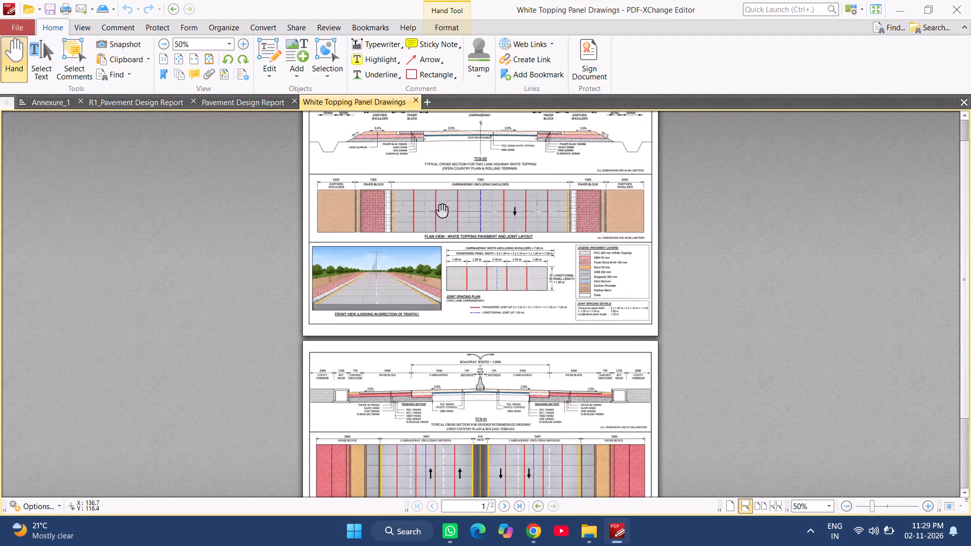
click(265, 103)
click(294, 99)
Insert all pages of White Topping Panel Drawings after the last page of R1_Pavement Design Report and check the inserted drawings.
click(158, 106)
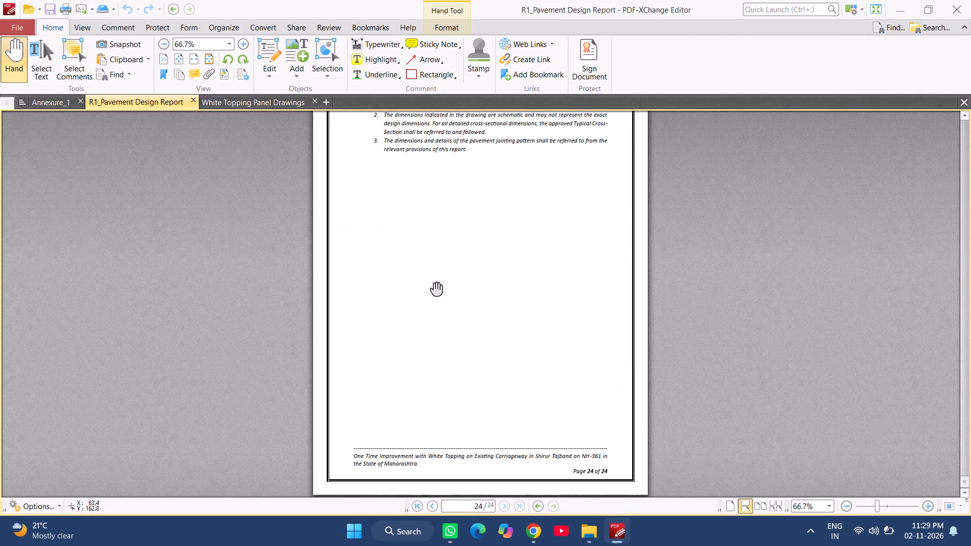
scroll(448, 293, up, 3)
scroll(448, 293, down, 10)
key(ctrl+shift+i)
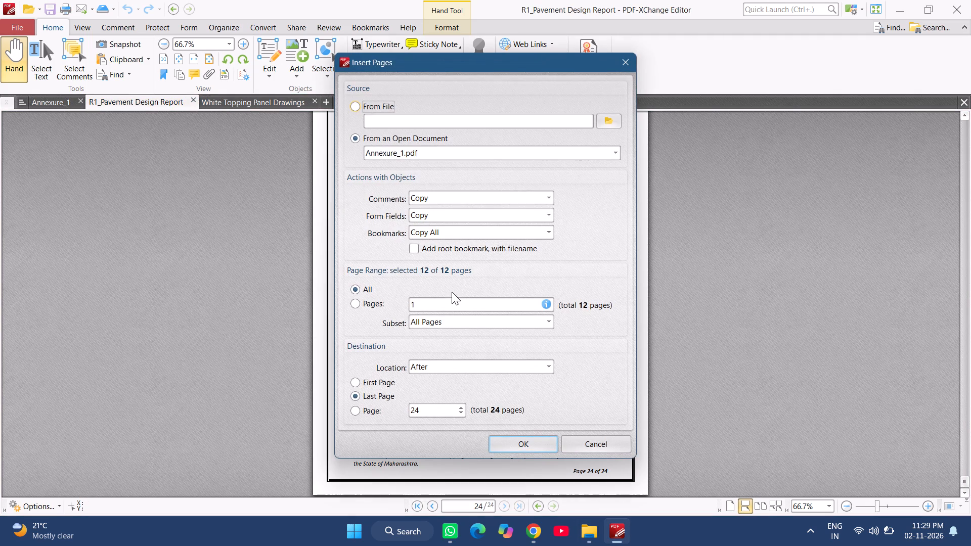
click(445, 153)
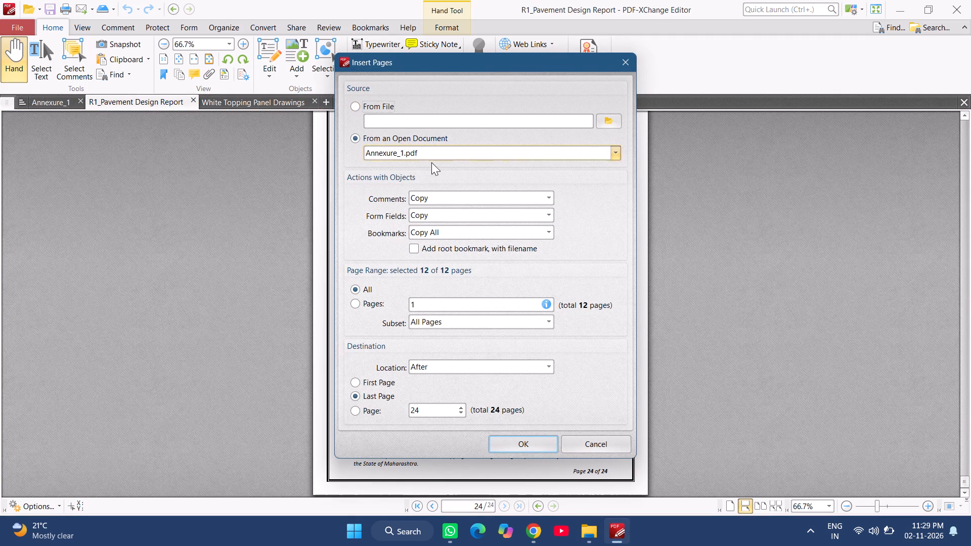
click(411, 180)
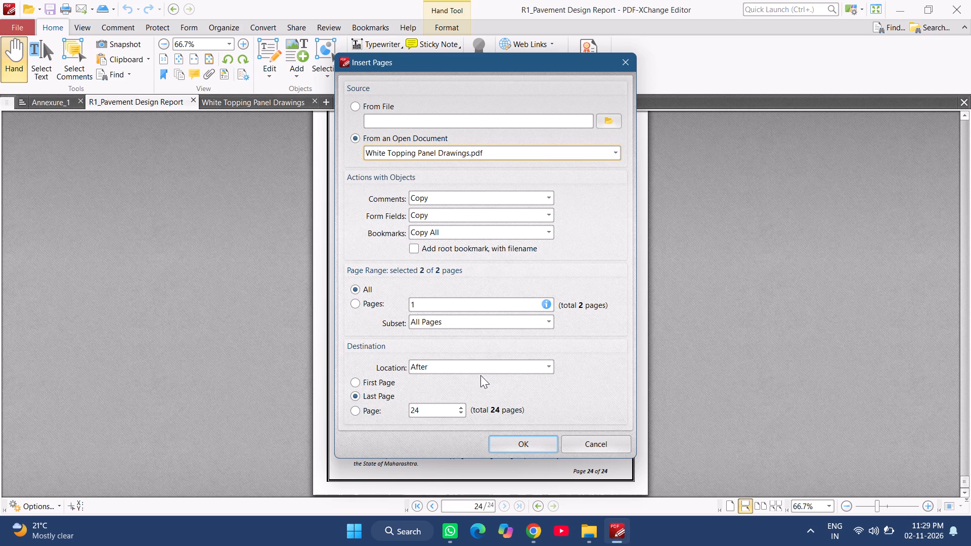
click(539, 440)
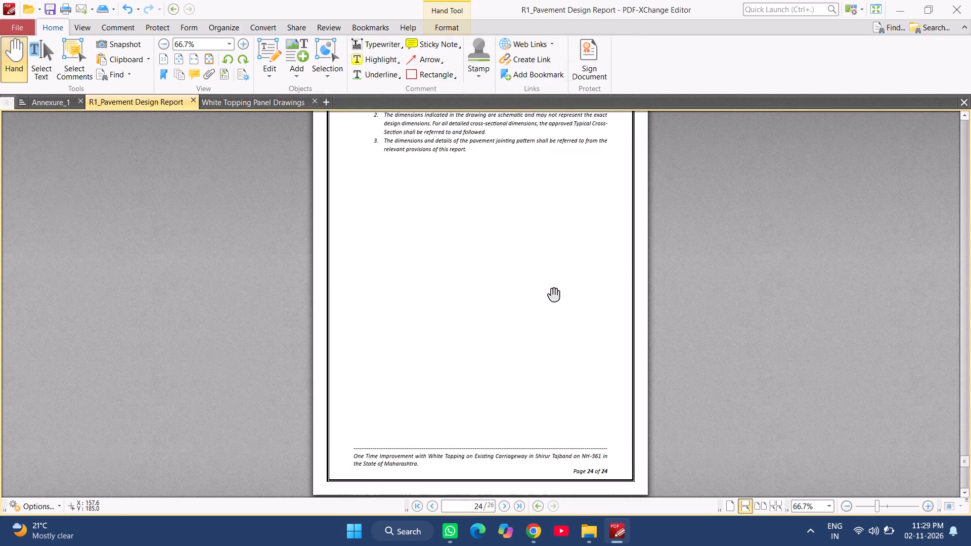
scroll(482, 309, down, 19)
scroll(478, 319, down, 4)
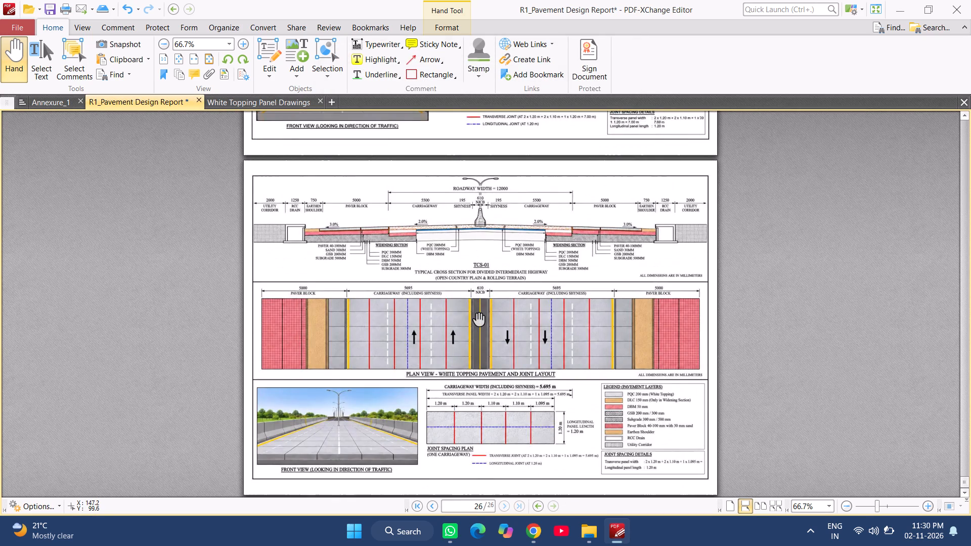
scroll(478, 319, down, 15)
scroll(478, 319, up, 8)
scroll(478, 319, down, 3)
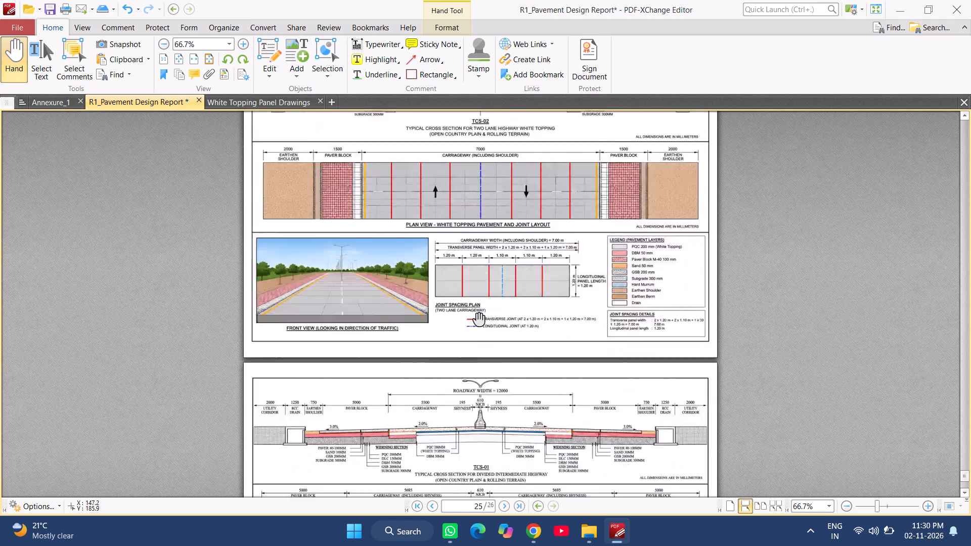
scroll(478, 319, down, 11)
Insert all pages of Annexure_1 after the last page of R1_Pavement Design Report and look through them to the Annexure-3 table.
key(ctrl+shift+i)
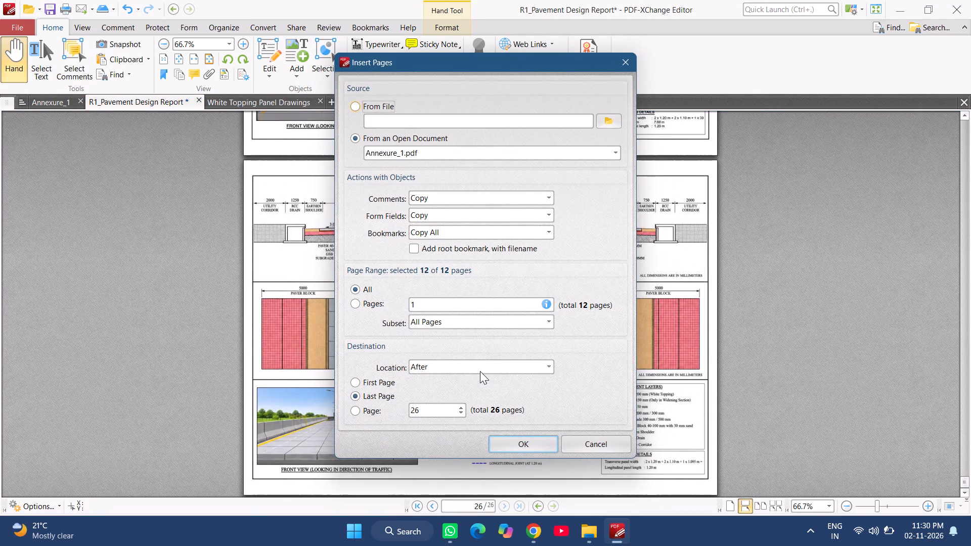
click(515, 446)
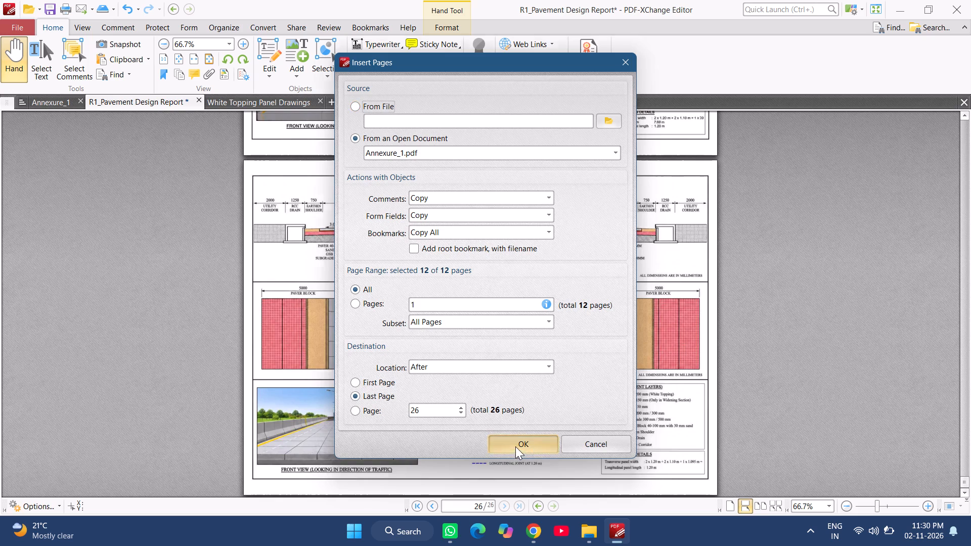
scroll(546, 351, down, 20)
scroll(546, 351, down, 20)
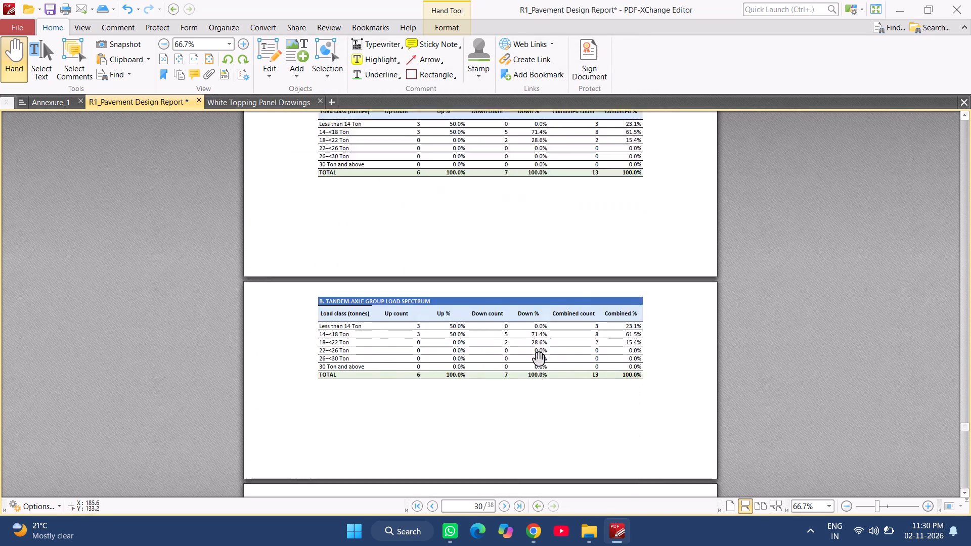
scroll(538, 358, down, 20)
scroll(538, 358, down, 20)
scroll(538, 358, down, 12)
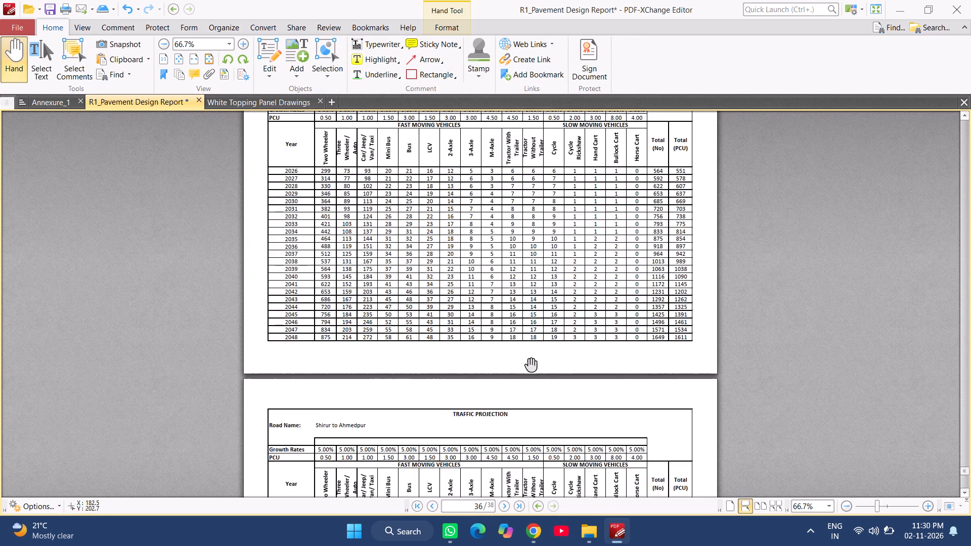
scroll(531, 365, down, 20)
scroll(531, 365, down, 7)
Save R1_Pavement Design Report and close the White Topping Panel Drawings and Annexure_1 documents.
key(ctrl+s)
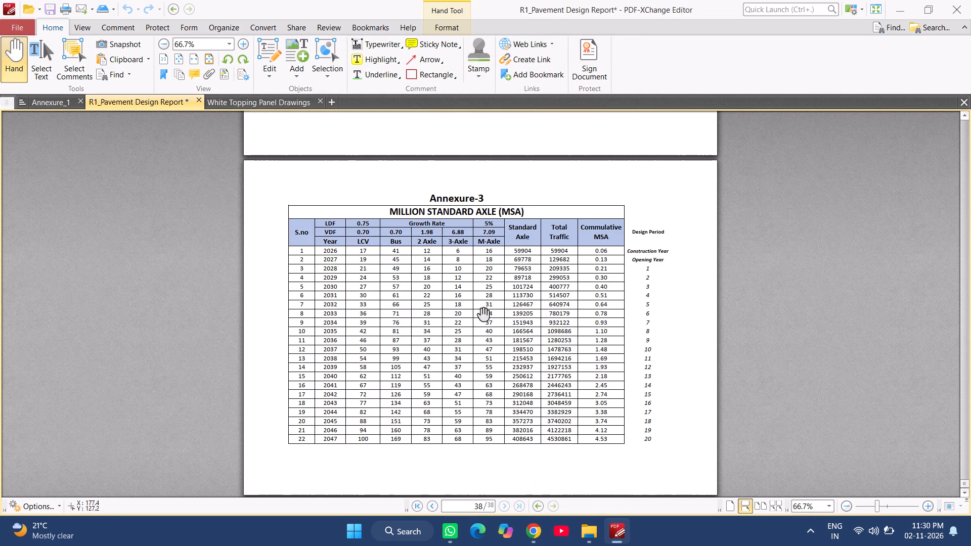
click(256, 105)
click(318, 101)
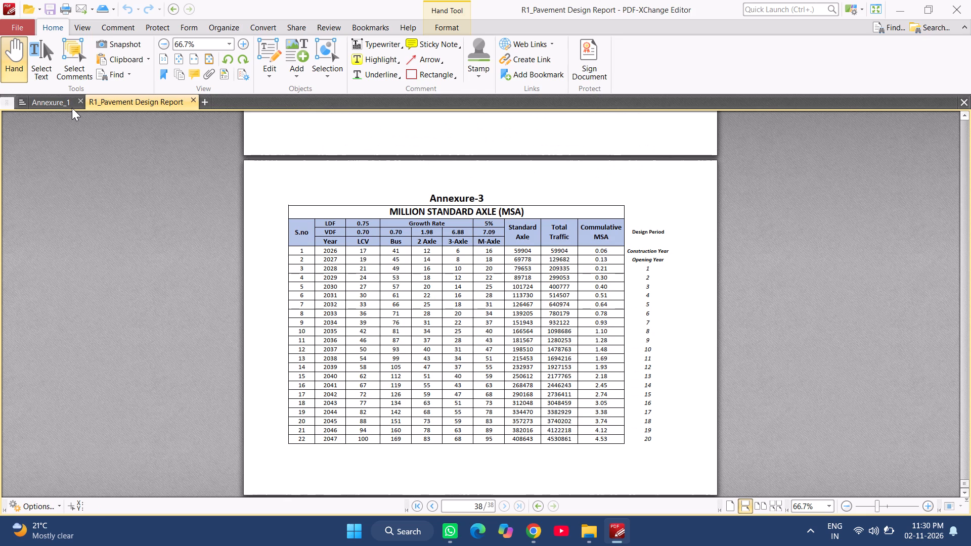
click(69, 108)
click(81, 102)
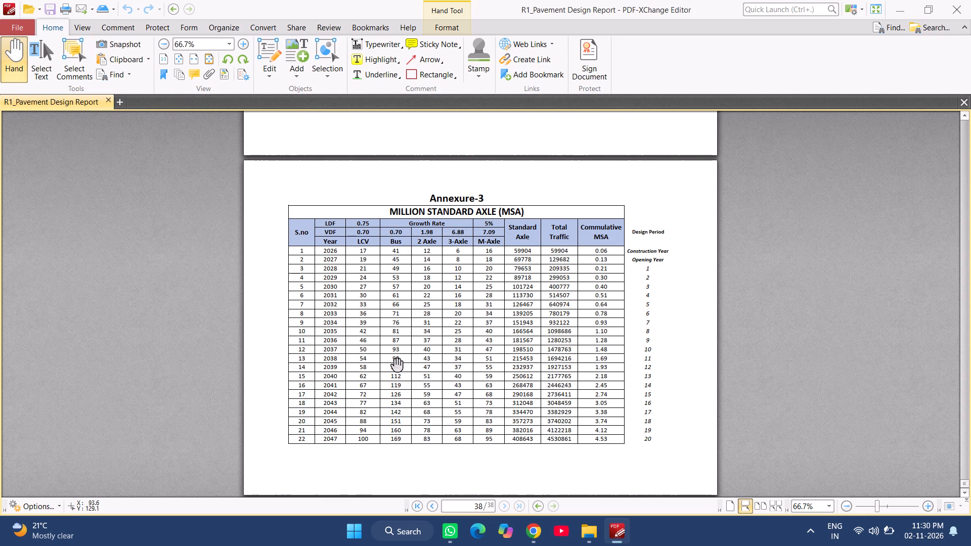
Return to the first page of R1_Pavement Design Report and open the Cover page PDF from For Submission.
scroll(397, 365, up, 7)
scroll(433, 347, up, 6)
middle_drag(585, 415, 543, 24)
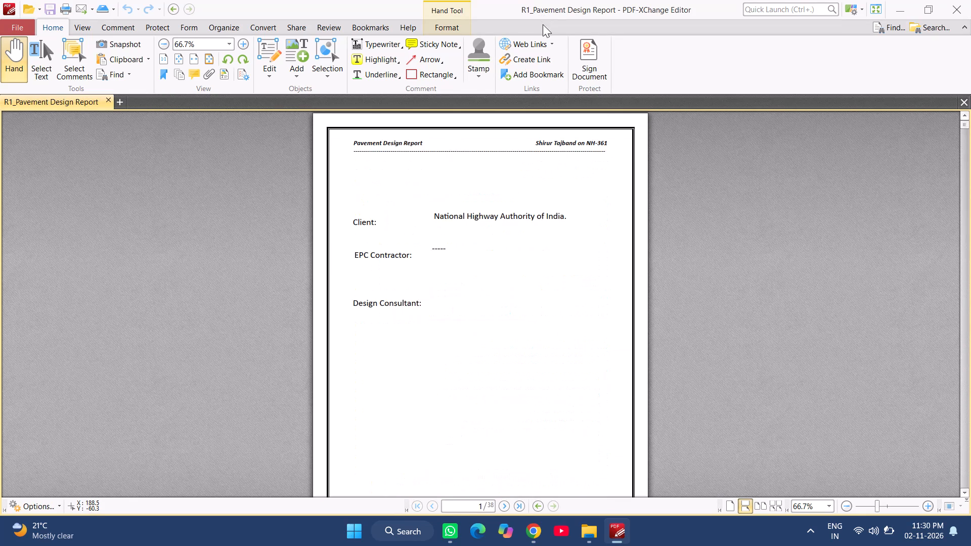
scroll(463, 345, up, 10)
key(alt+Tab)
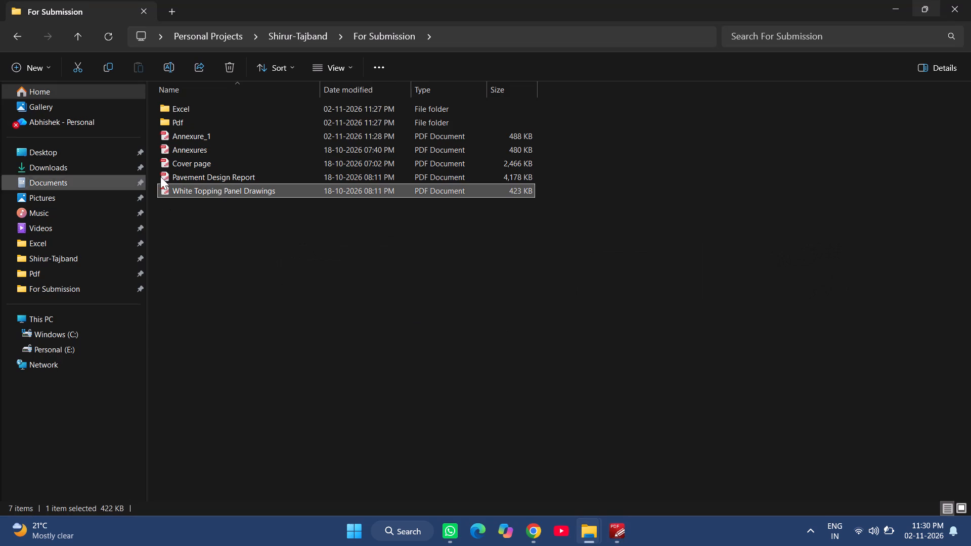
double_click(200, 163)
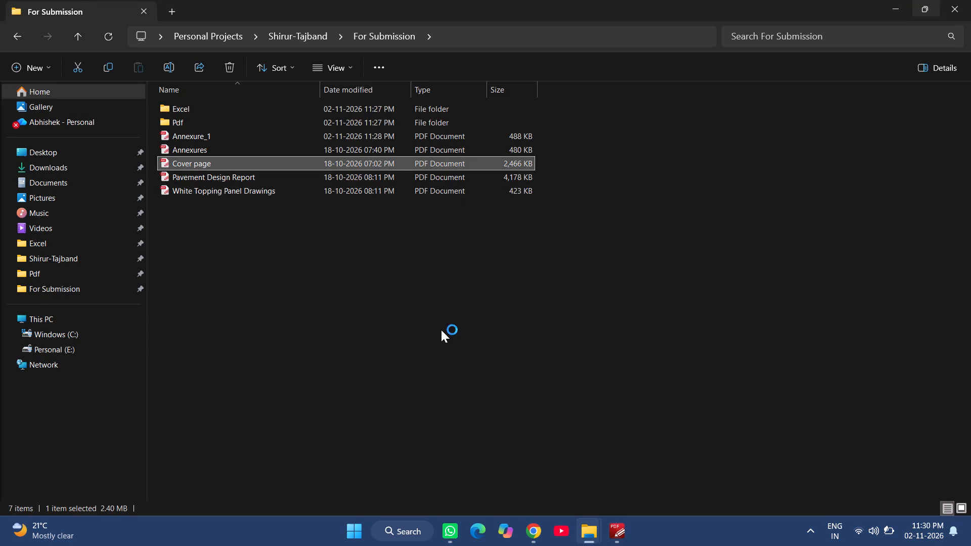
scroll(458, 330, up, 7)
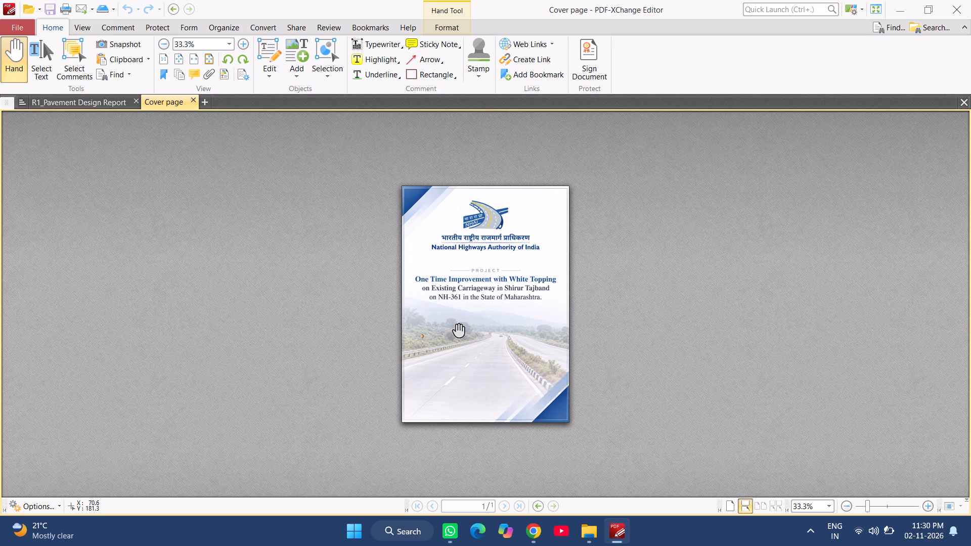
Insert all pages of Cover page before the first page of R1_Pavement Design Report and check its placement.
click(92, 99)
key(ctrl+shift+i)
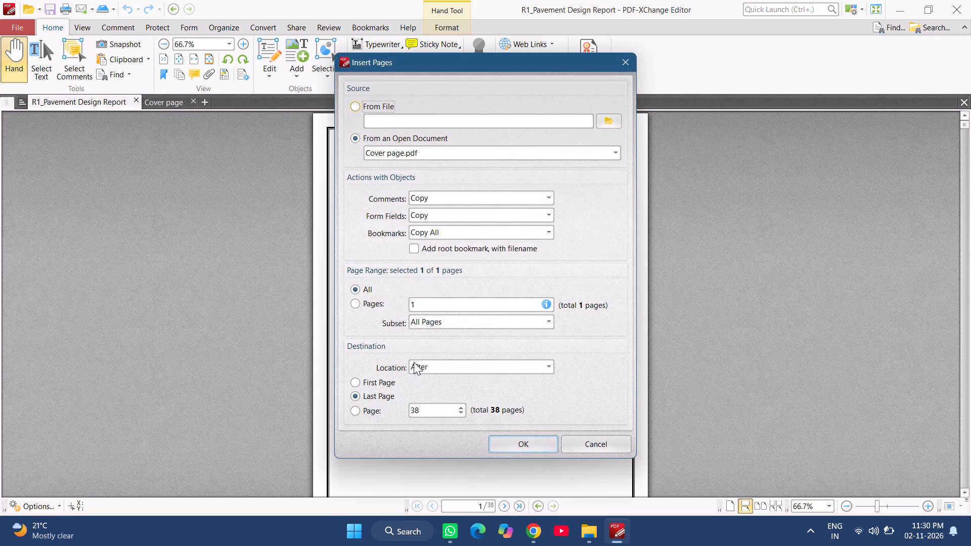
click(434, 153)
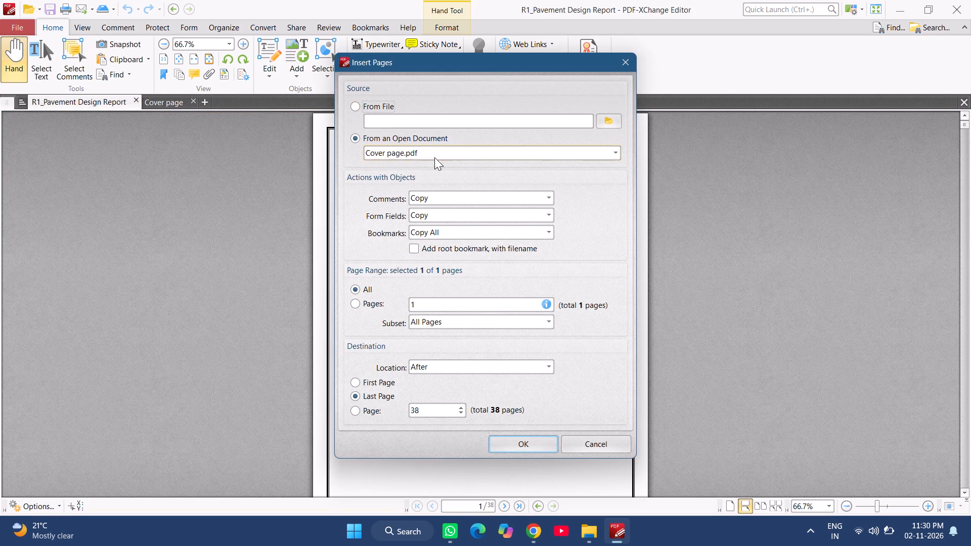
click(380, 382)
click(433, 363)
click(434, 383)
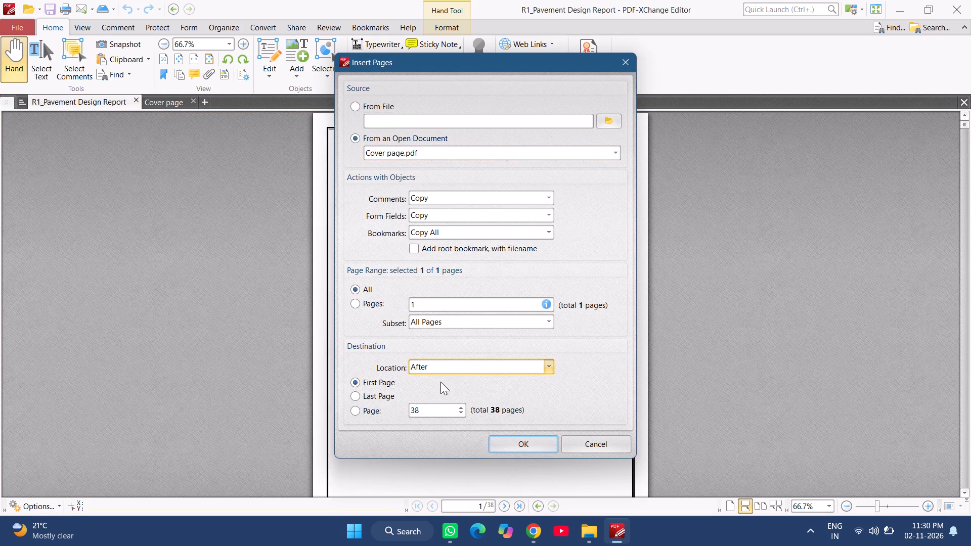
click(520, 441)
scroll(553, 351, up, 1)
scroll(552, 353, down, 10)
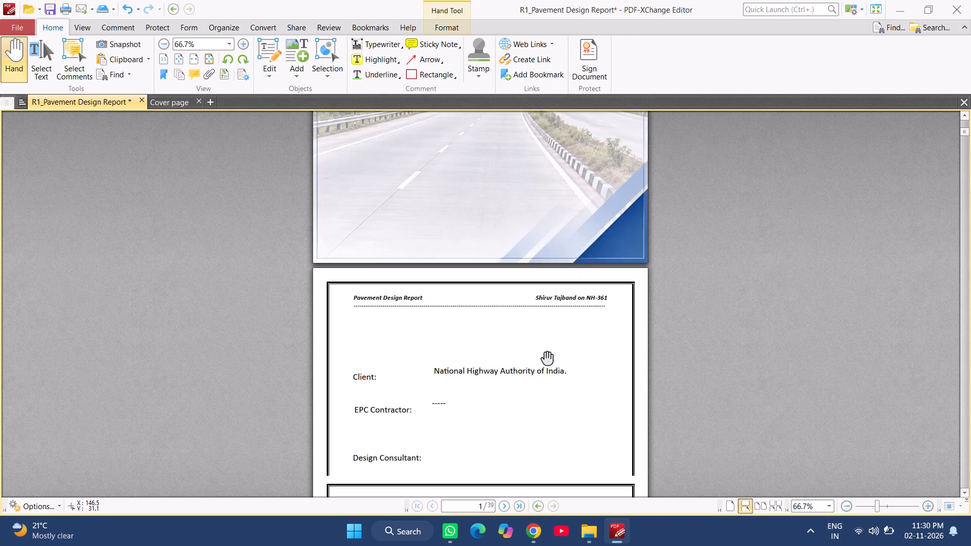
scroll(547, 358, down, 3)
Save R1_Pavement Design Report and close the PDF editor together with the Cover page document.
key(ctrl+s)
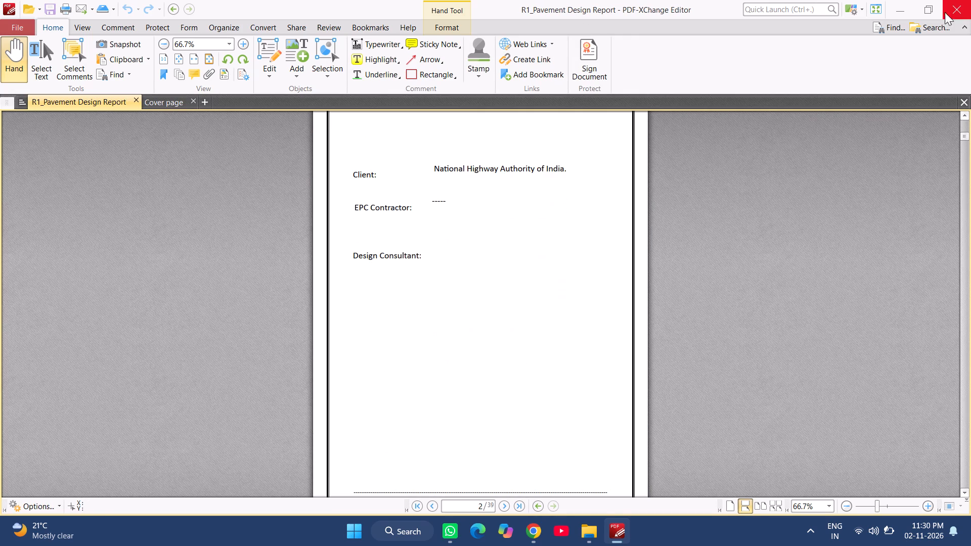
click(941, 5)
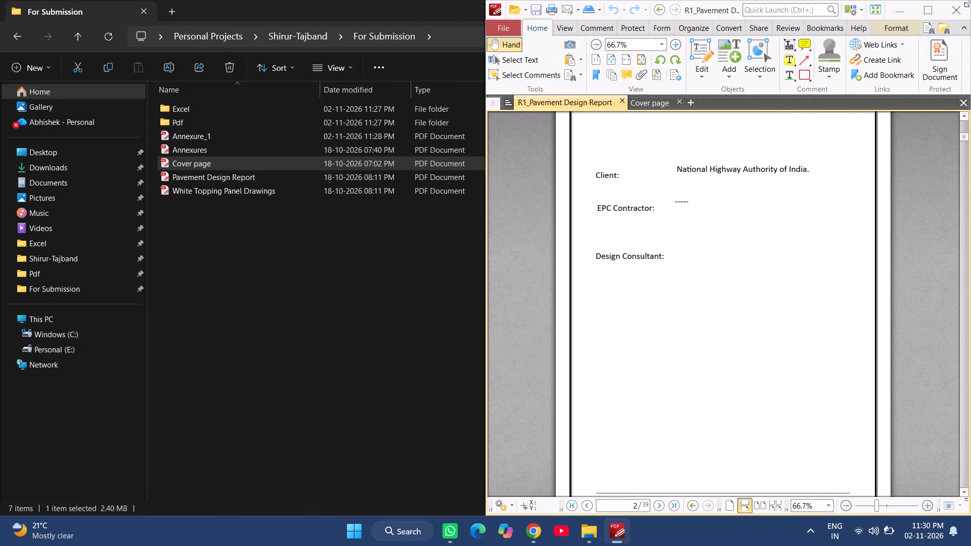
click(956, 13)
Open the older Pavement Design Report from For Submission, look through its annexure pages to the Annexure-3 table, and close it.
click(230, 190)
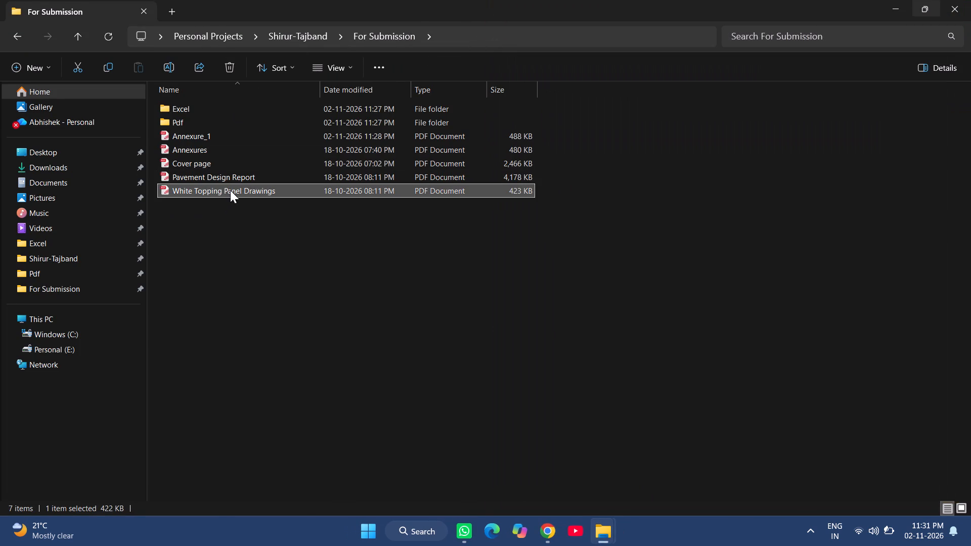
double_click(241, 176)
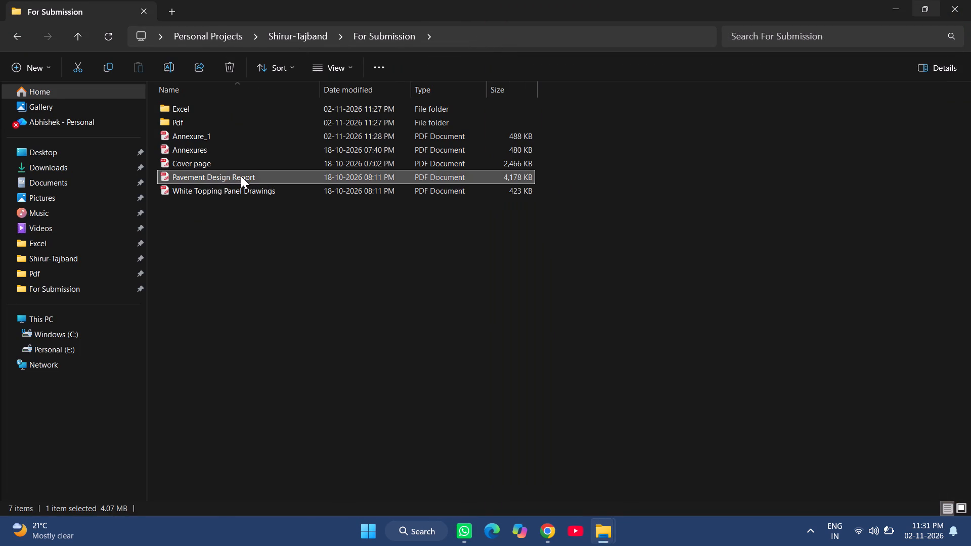
scroll(645, 393, down, 12)
middle_drag(754, 248, 714, 487)
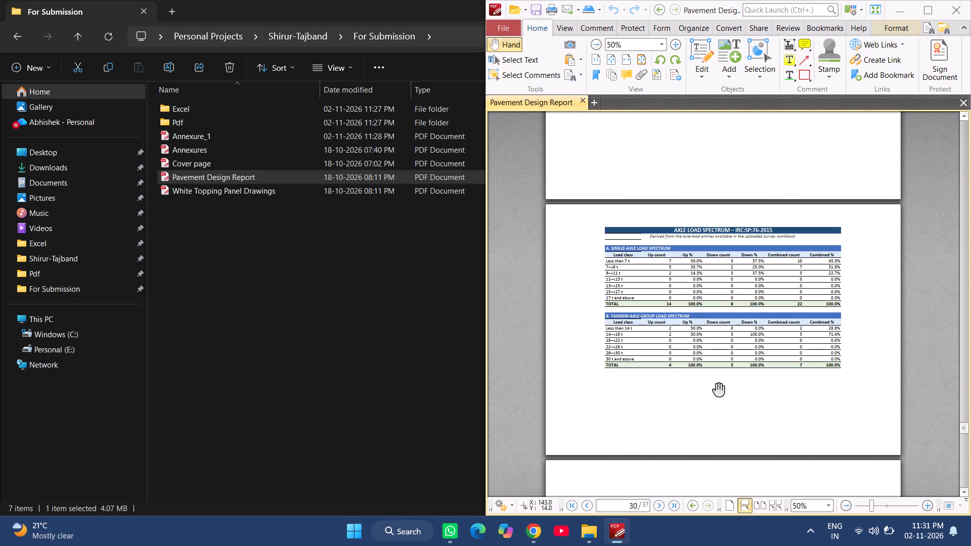
middle_drag(718, 308, 693, 503)
middle_drag(705, 361, 700, 376)
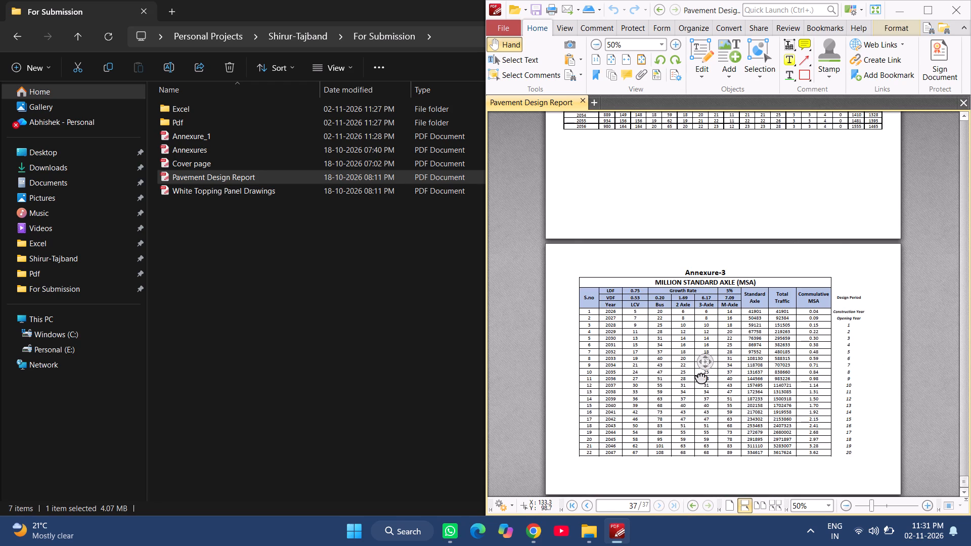
middle_drag(700, 376, 687, 482)
scroll(714, 441, up, 14)
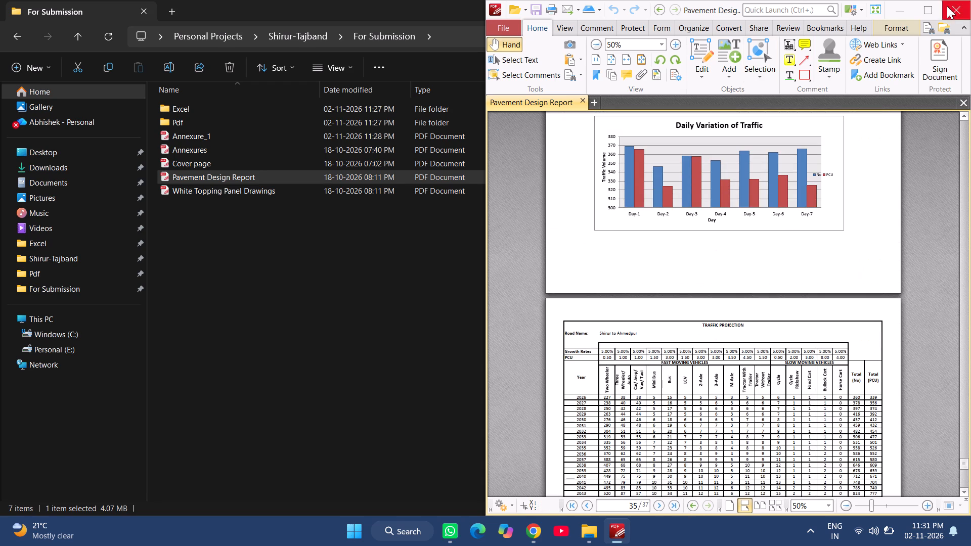
click(951, 10)
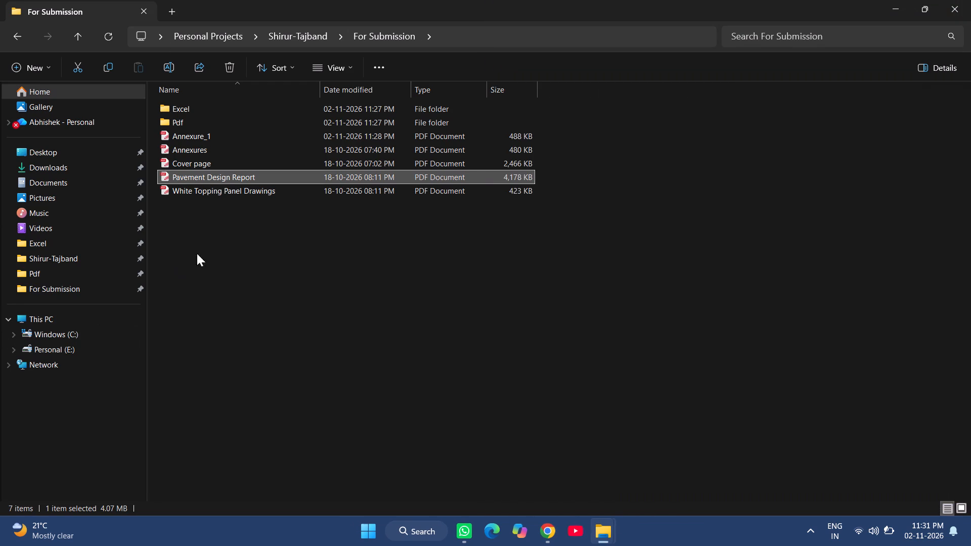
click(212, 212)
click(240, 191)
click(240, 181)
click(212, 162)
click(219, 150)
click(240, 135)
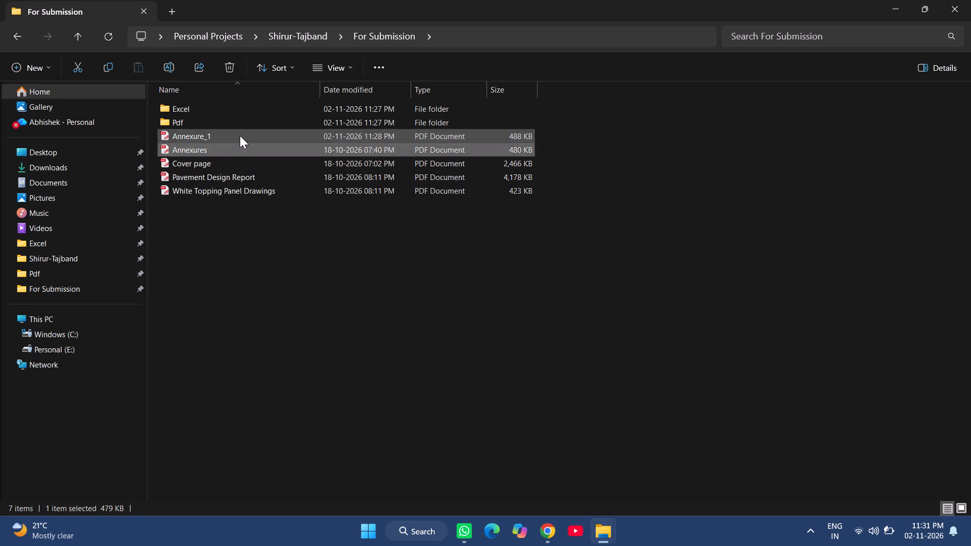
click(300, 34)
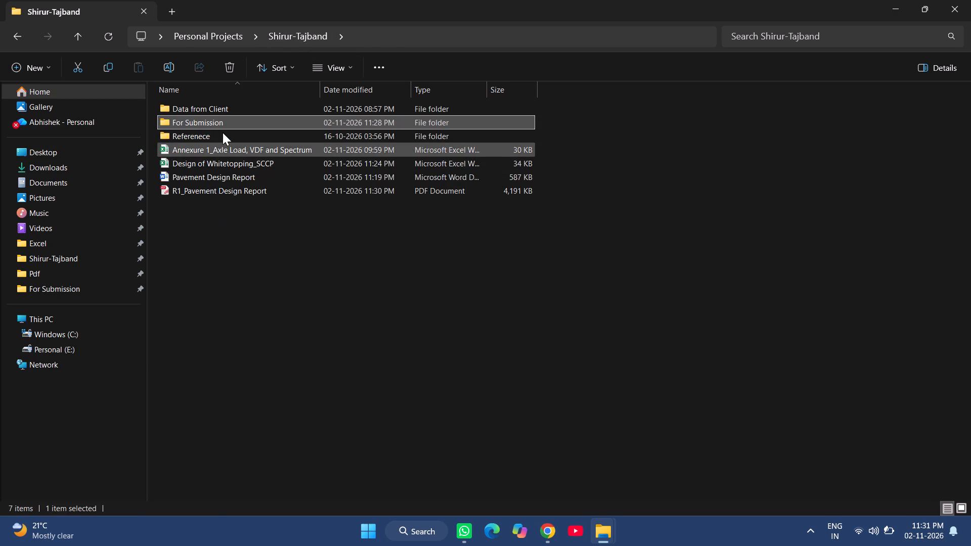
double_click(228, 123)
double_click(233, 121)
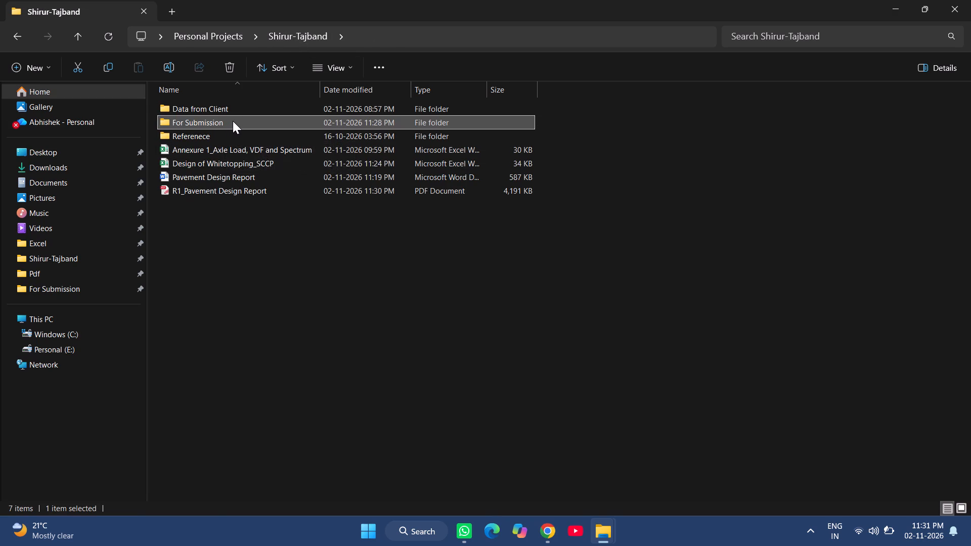
Create a new folder named R0 in For Submission.
click(270, 278)
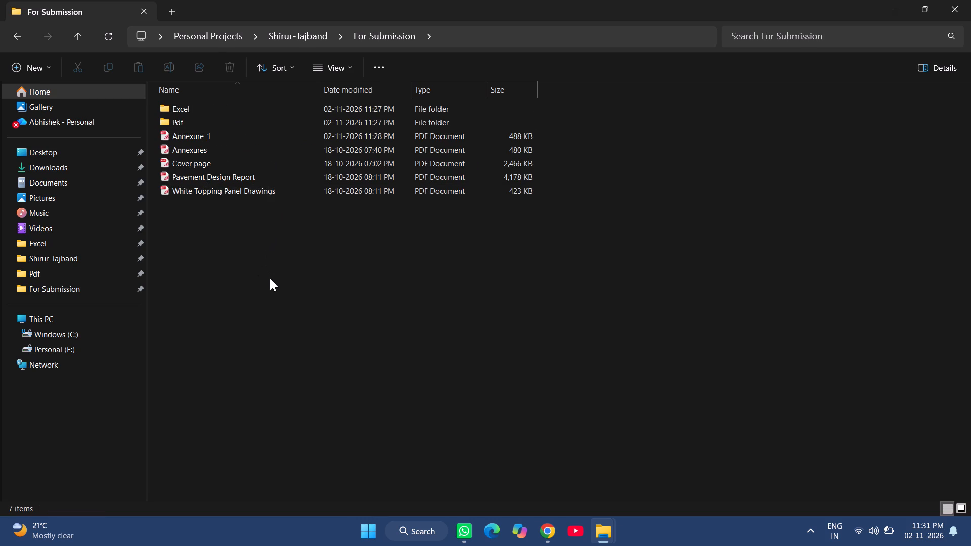
key(ctrl+shift+n)
text(R0)
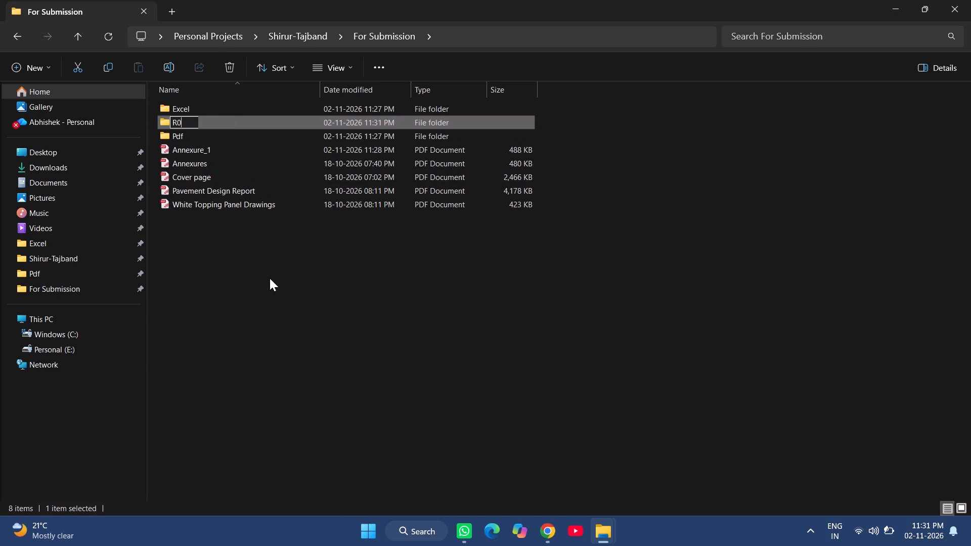
key(Return)
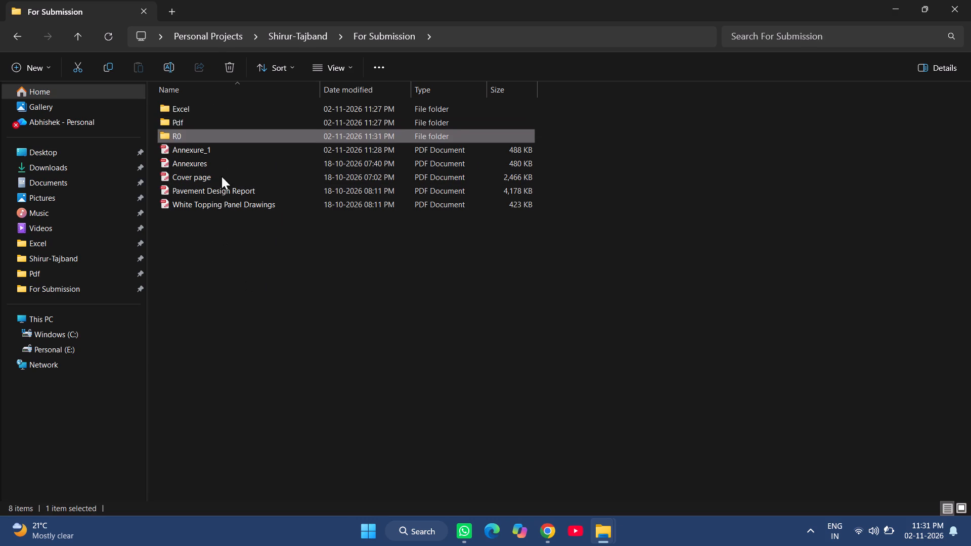
Move Annexures, Cover page, Pavement Design Report and White Topping Panel Drawings into the R0 folder.
click(195, 111)
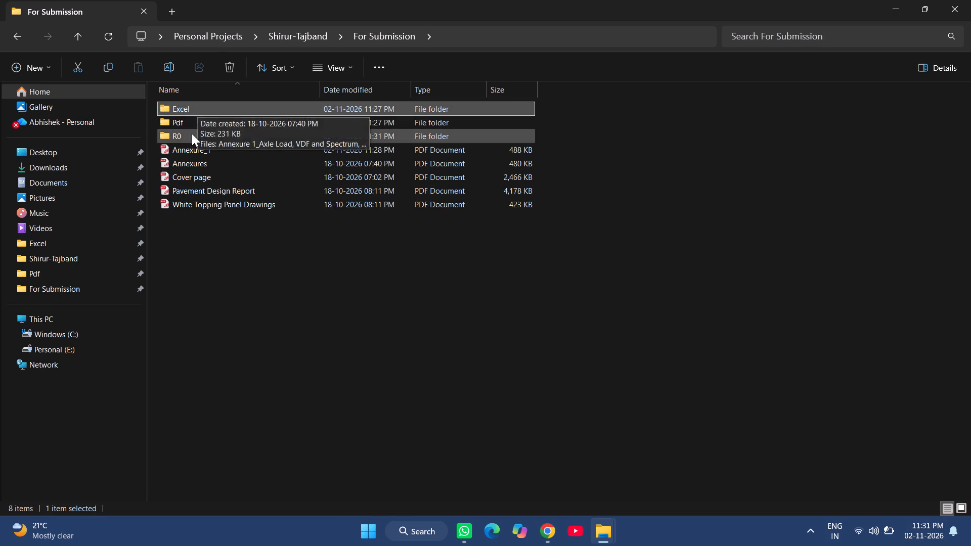
click(207, 152)
click(203, 164)
drag(277, 233, 229, 203)
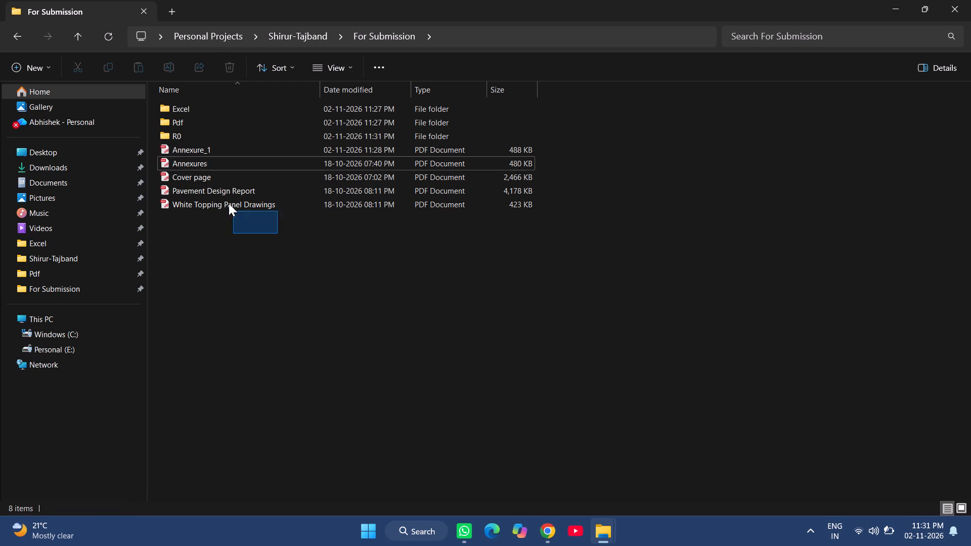
drag(229, 203, 199, 161)
drag(193, 160, 212, 134)
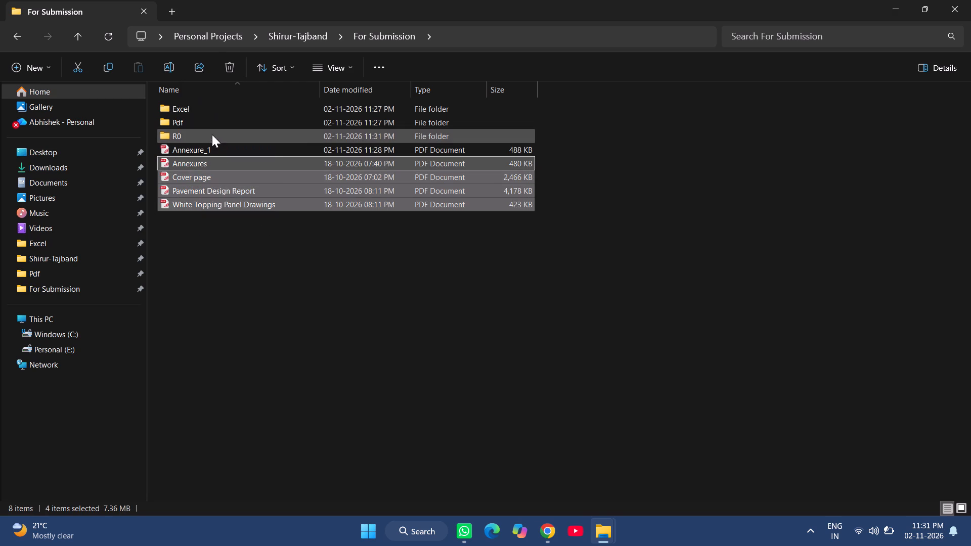
Create a new folder named R1 in For Submission.
click(224, 184)
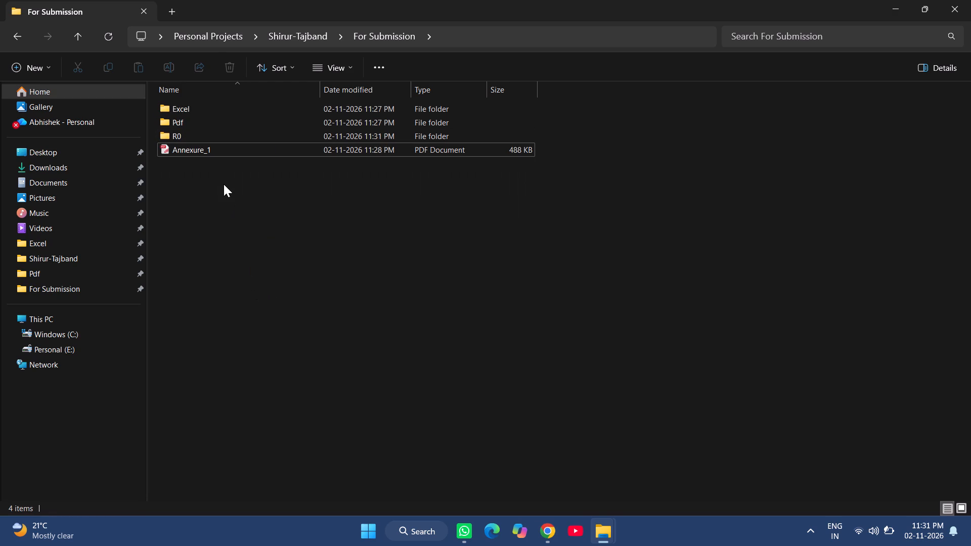
key(ctrl+shift+n)
text(R1)
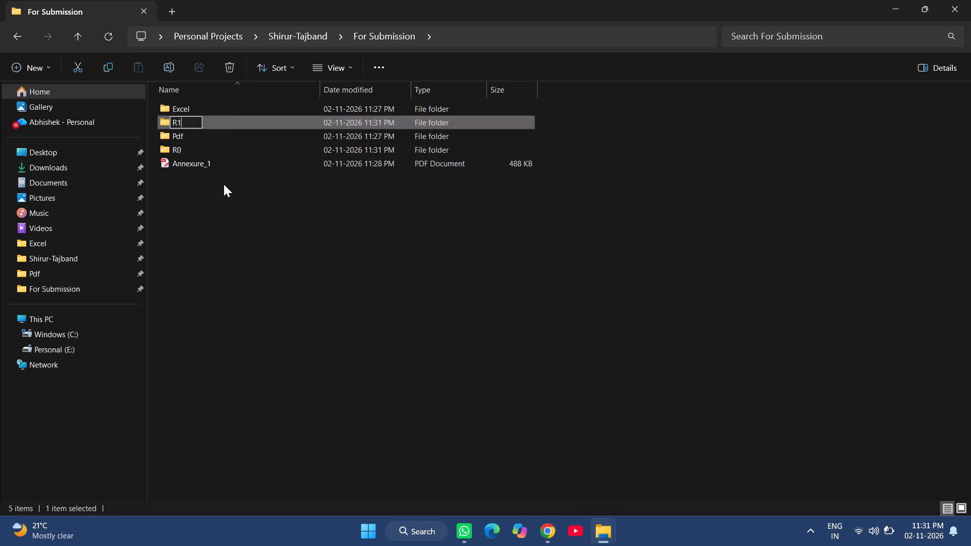
key(Return)
Move the Pdf folder into the R0 folder and look inside the R1 folder.
click(188, 135)
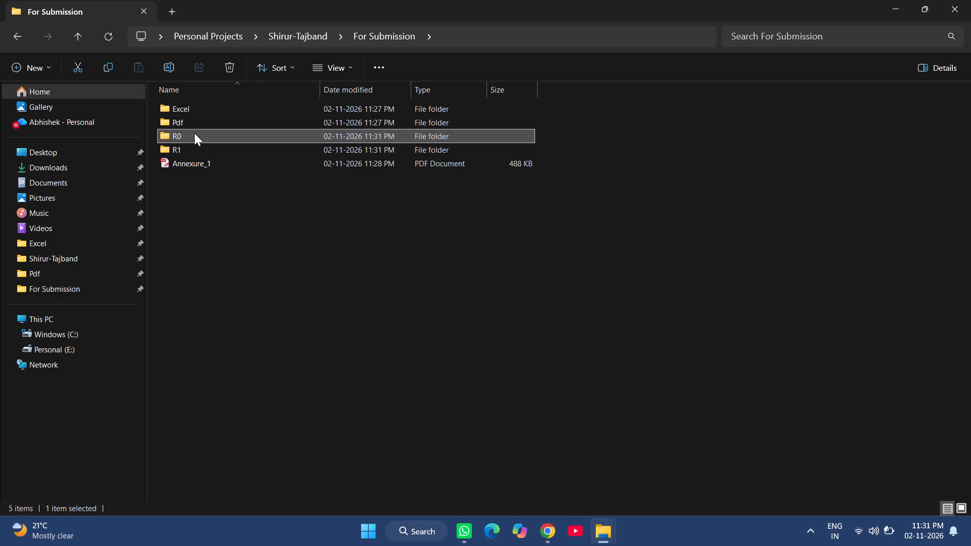
click(195, 119)
drag(192, 121, 211, 133)
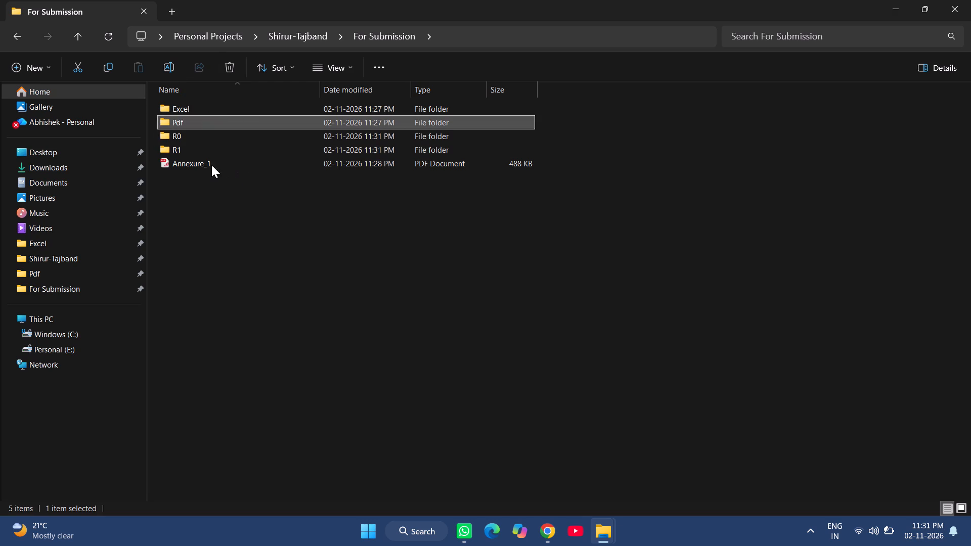
double_click(197, 135)
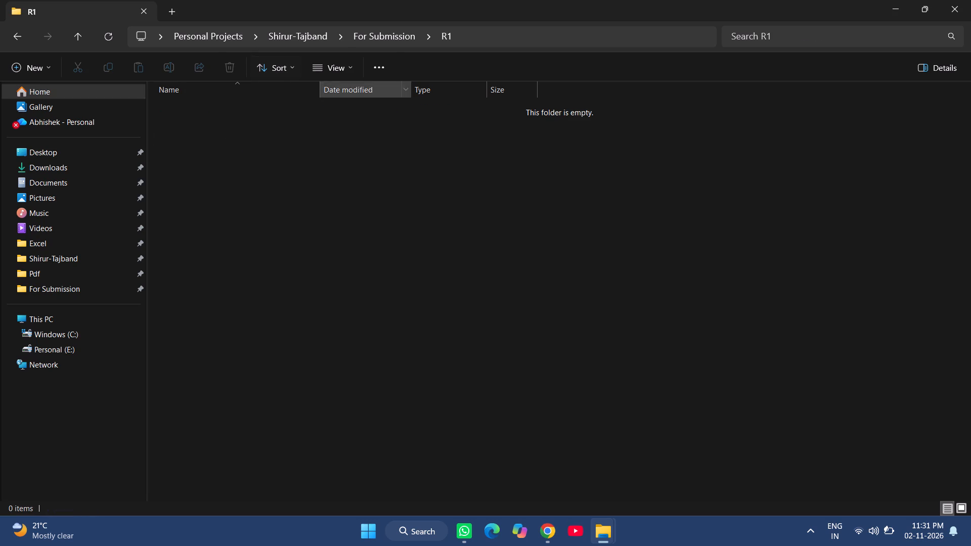
Return to For Submission and move the Annexure_1 PDF into the R1 folder.
click(389, 42)
click(190, 148)
drag(191, 149, 197, 146)
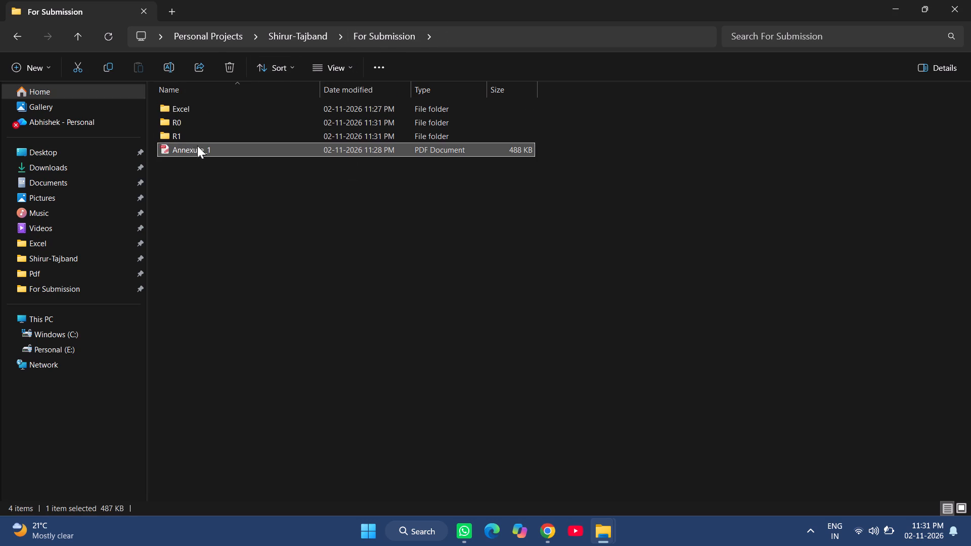
drag(197, 146, 209, 136)
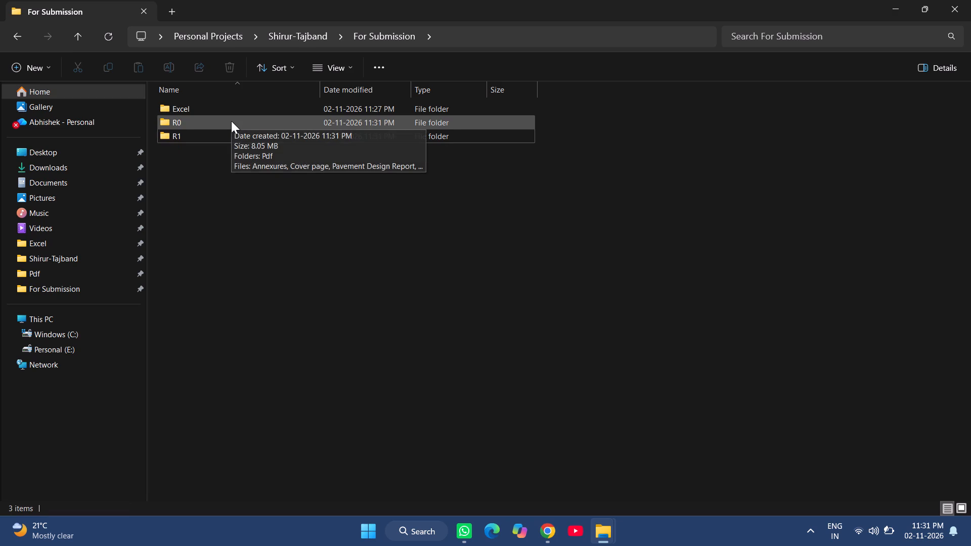
Move the Pdf folder from the R0 folder into the R1 folder.
double_click(201, 123)
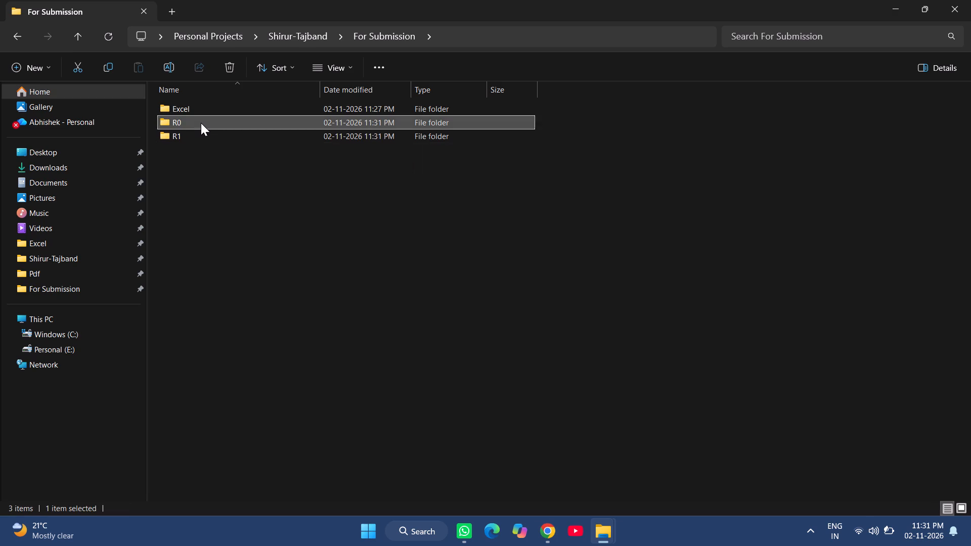
click(217, 109)
key(ctrl+x)
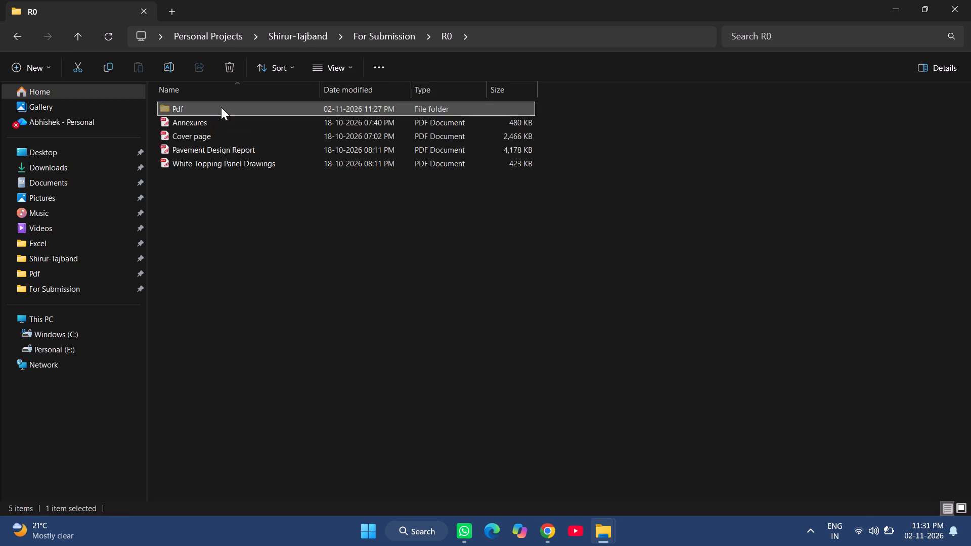
key(BackSpace)
key(Down)
key(Return)
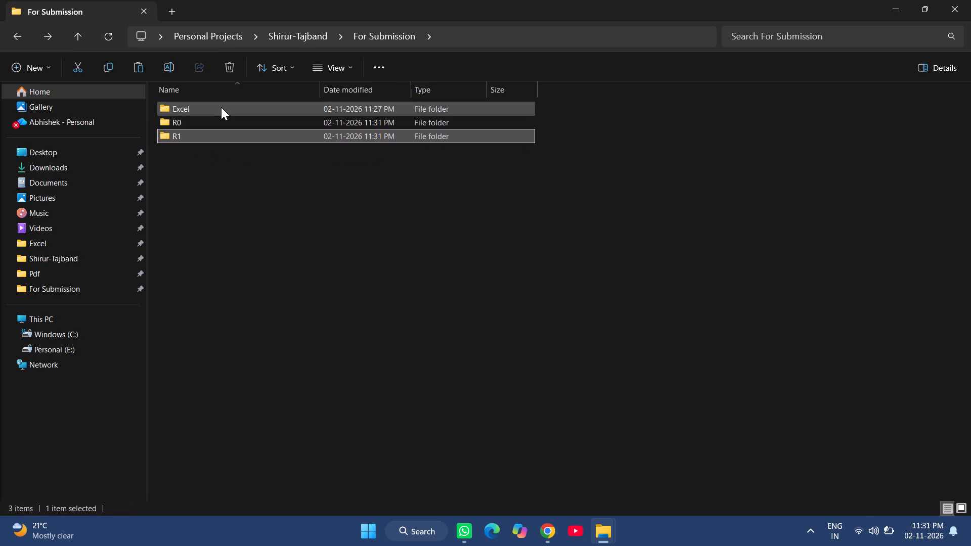
key(ctrl+v)
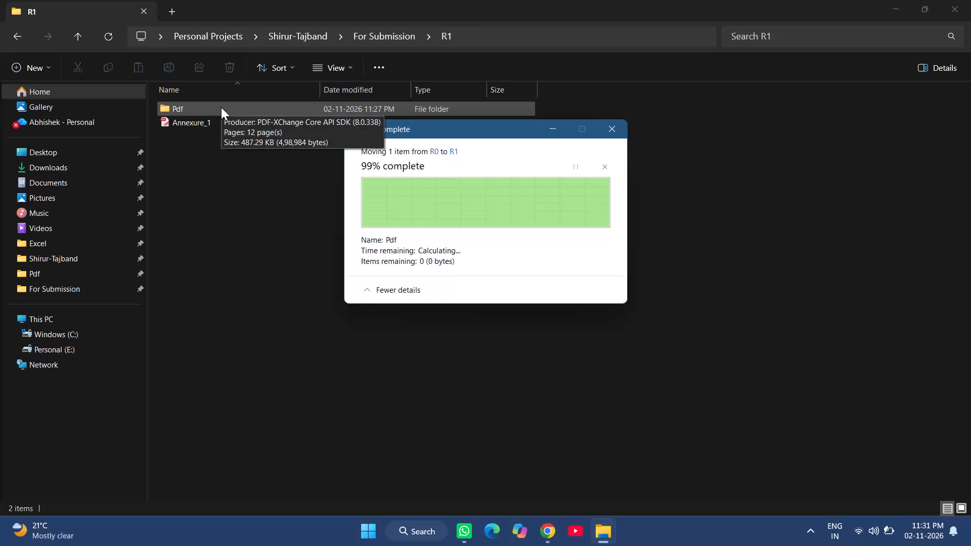
Copy the R1_Pavement Design Report PDF from the Shirur-Tajband folder into the R1 folder inside For Submission.
key(BackSpace)
key(BackSpace)
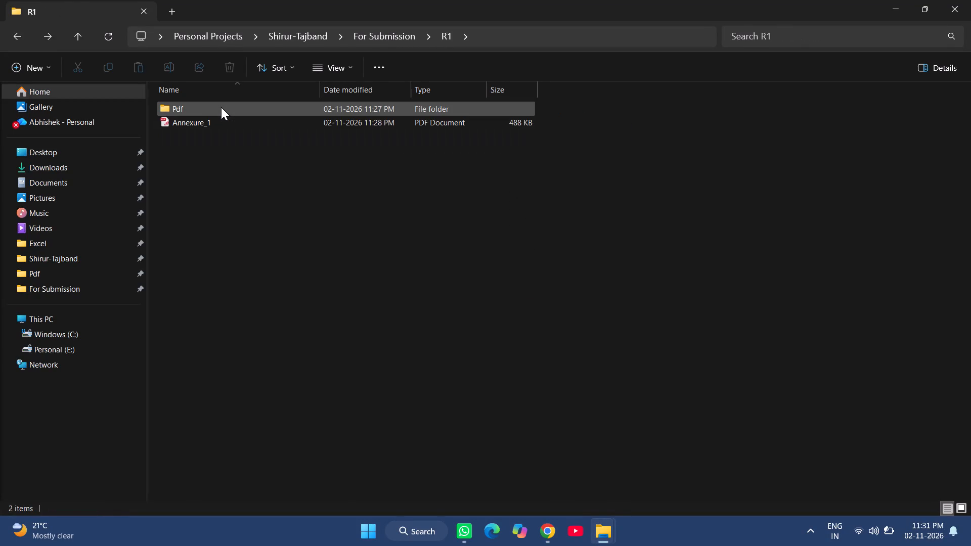
key(Down)
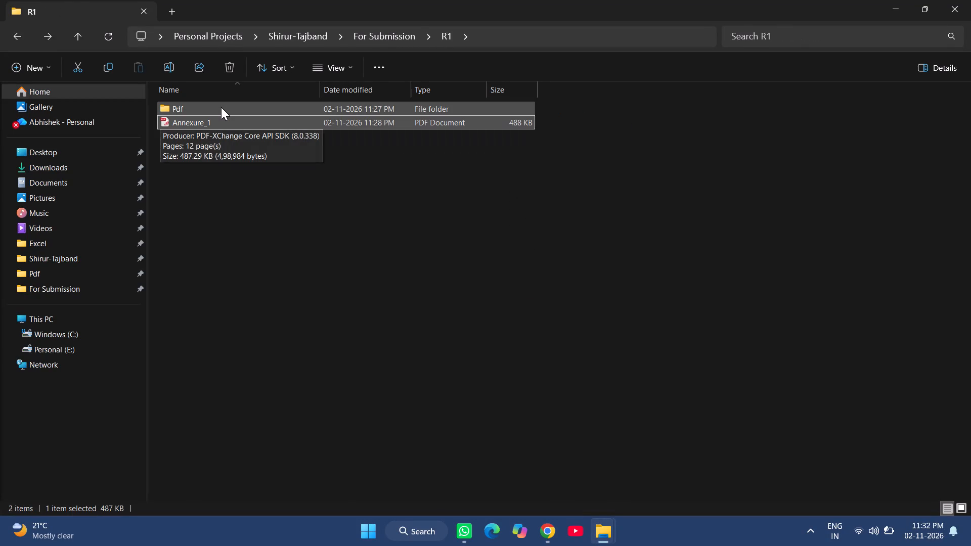
click(378, 36)
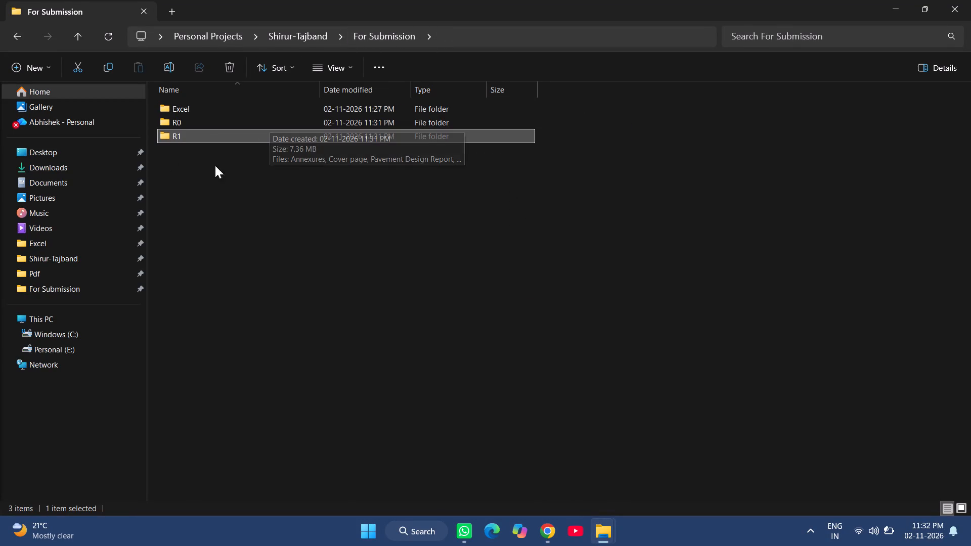
click(313, 40)
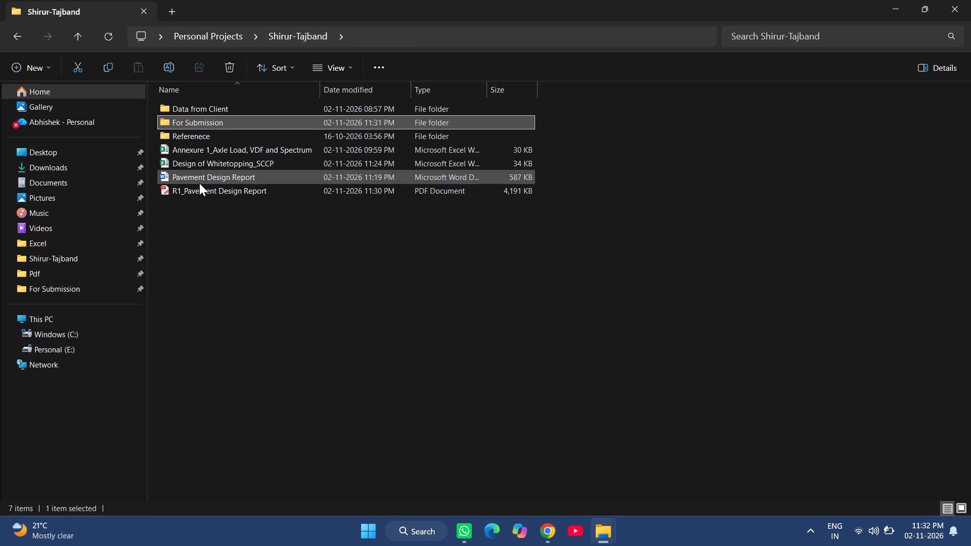
click(208, 194)
key(ctrl+c)
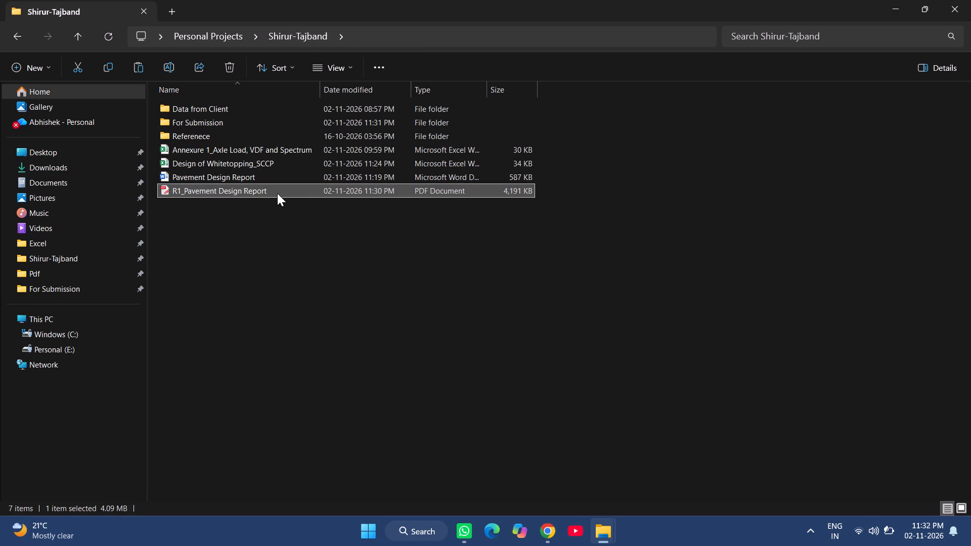
key(ctrl+c)
key(ctrl+c)
key(ctrl+c)
key(ctrl+c)
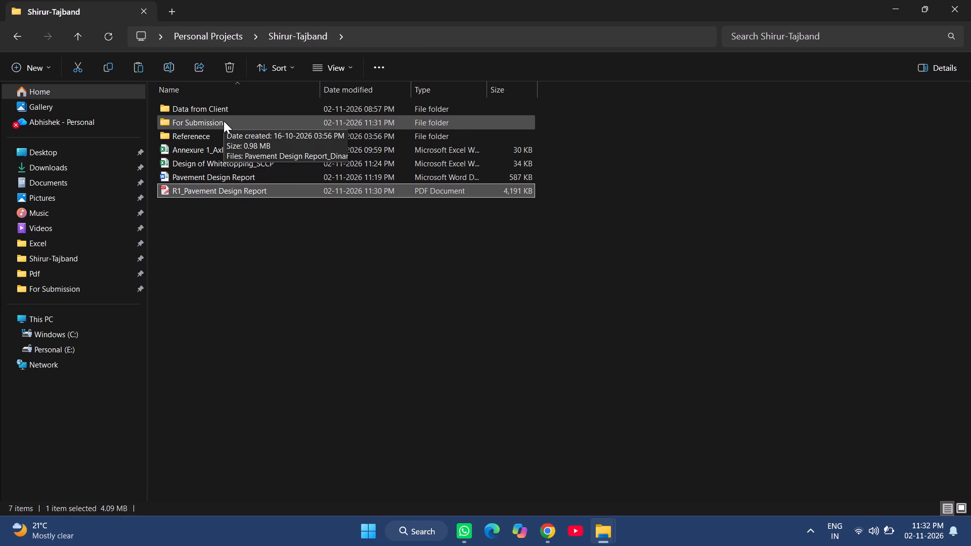
double_click(224, 121)
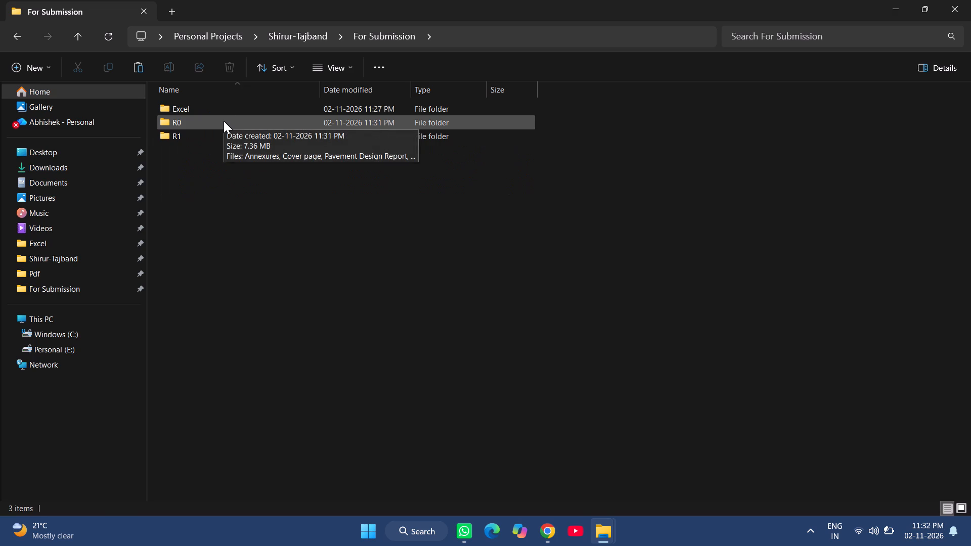
double_click(194, 130)
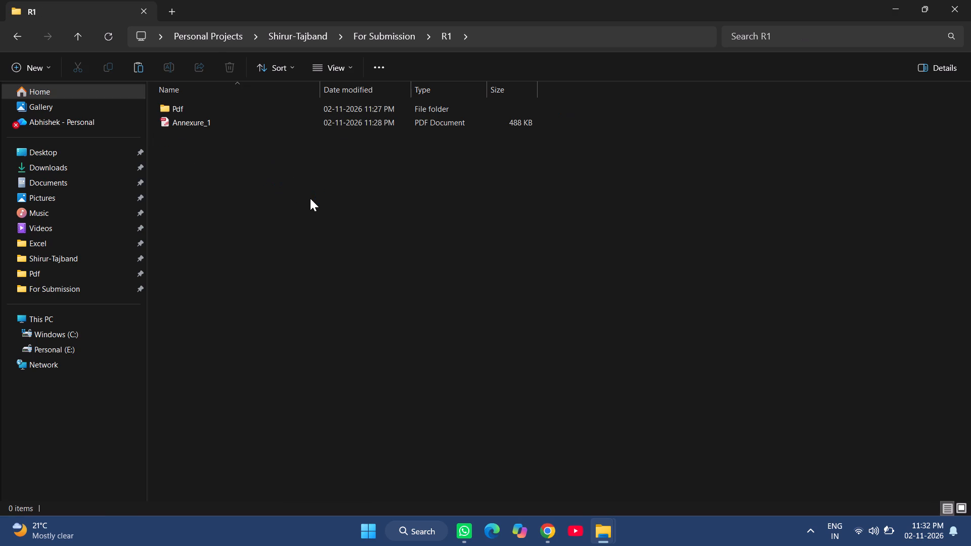
key(ctrl+v)
Open the copied R1_Pavement Design Report PDF, skim through its pages and close it.
double_click(232, 134)
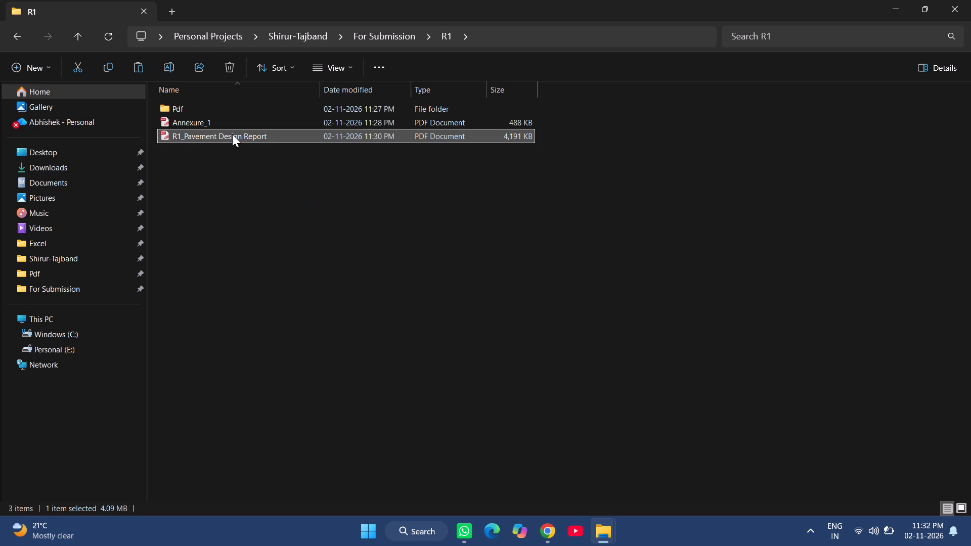
double_click(372, 138)
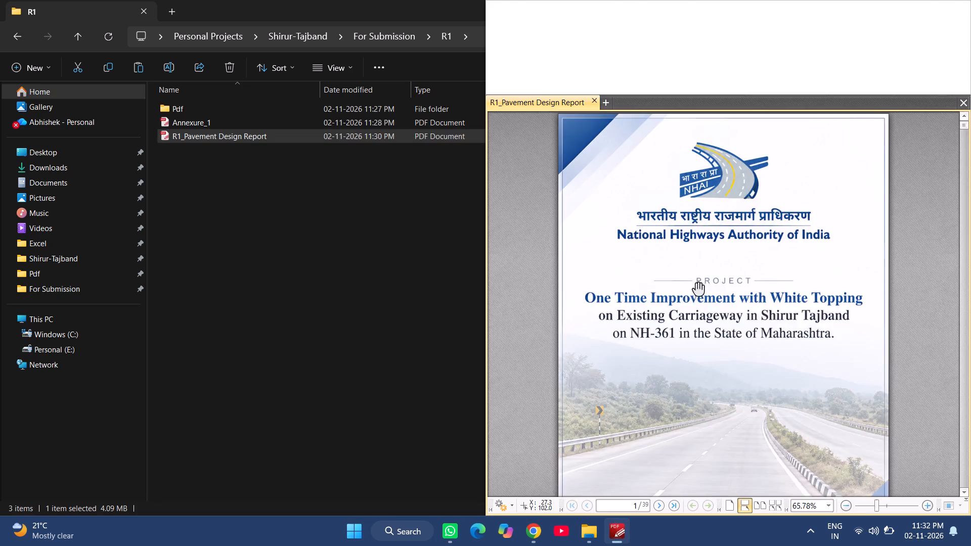
ctrl+scroll(674, 291, down, 20)
ctrl+scroll(674, 291, down, 20)
ctrl+scroll(674, 291, down, 6)
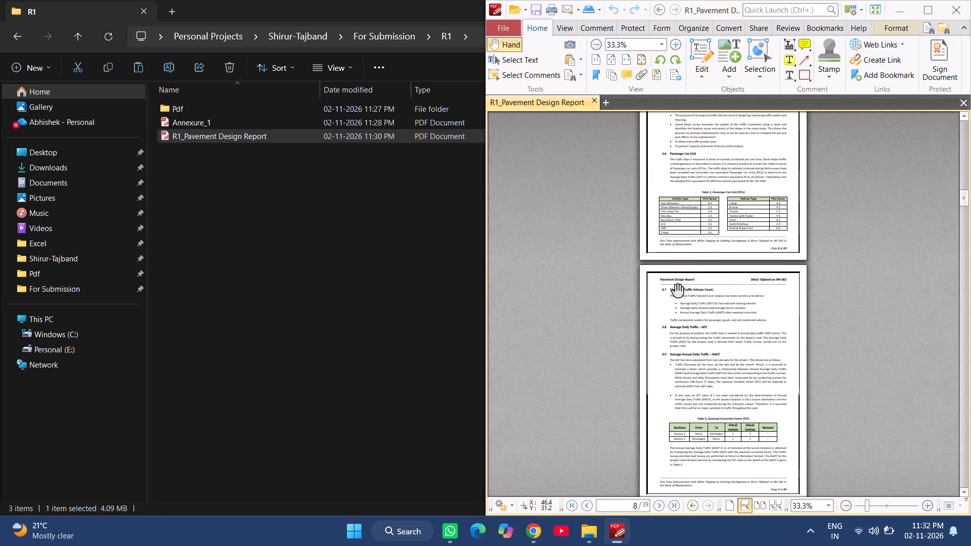
ctrl+scroll(677, 290, down, 8)
middle_drag(716, 226, 704, 479)
click(957, 9)
Copy the R1_Pavement Design Report PDF in the R1 folder to the clipboard.
click(306, 192)
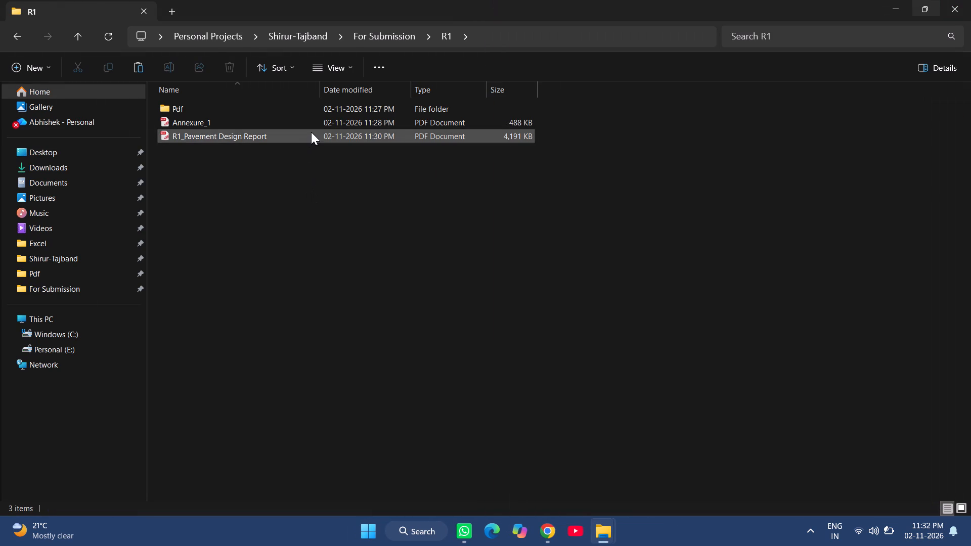
click(311, 132)
key(ctrl+c)
key(ctrl+c)
key(ctrl+c)
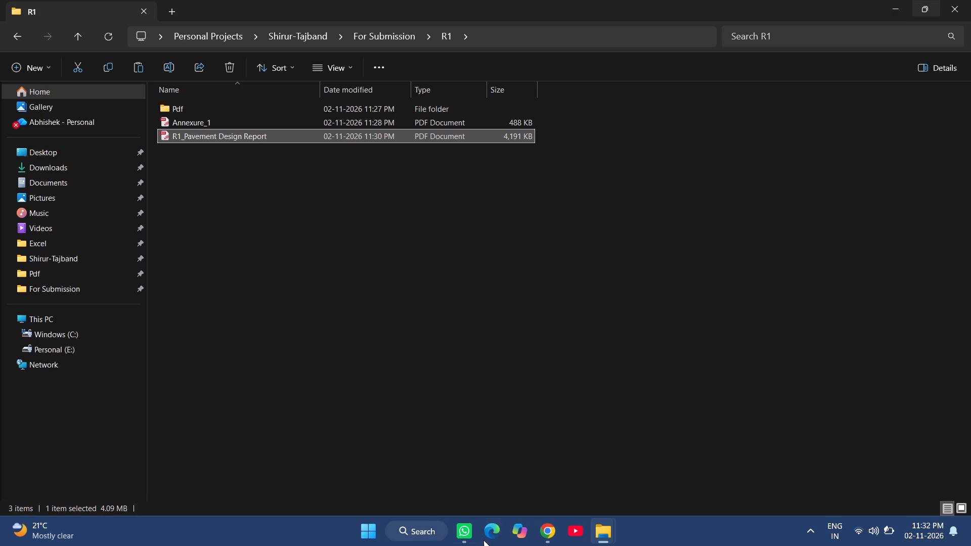
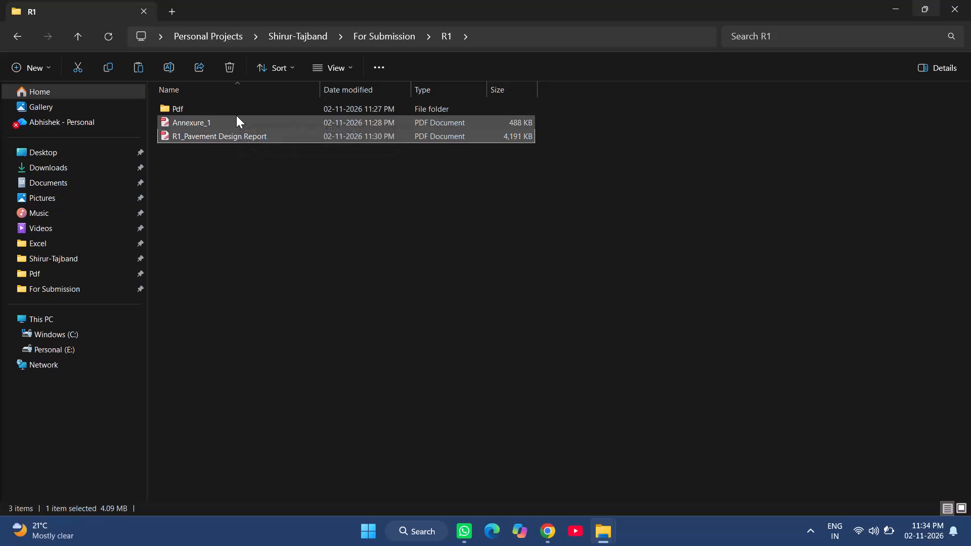
Copy the Pavement Design Report Word document in the Shirur-Tajband folder to the clipboard.
click(241, 105)
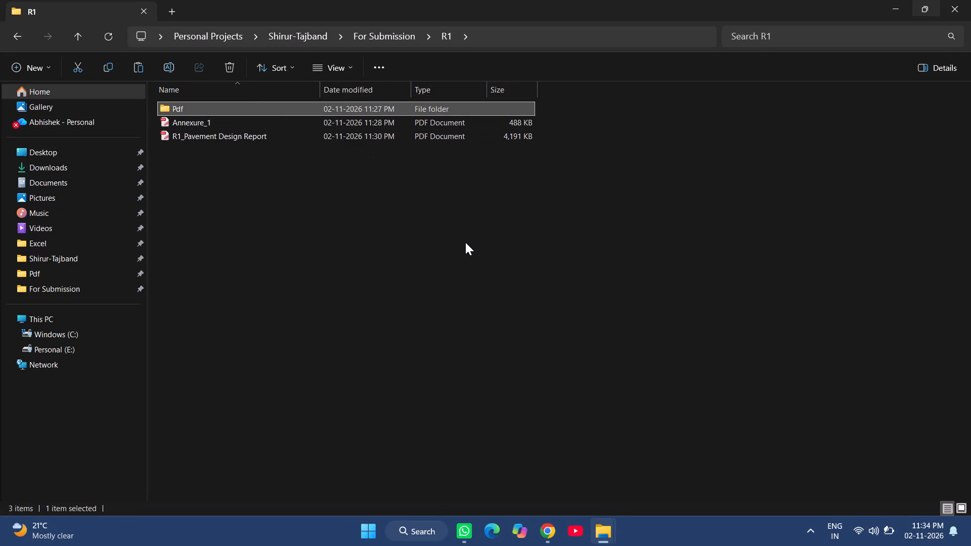
key(BackSpace)
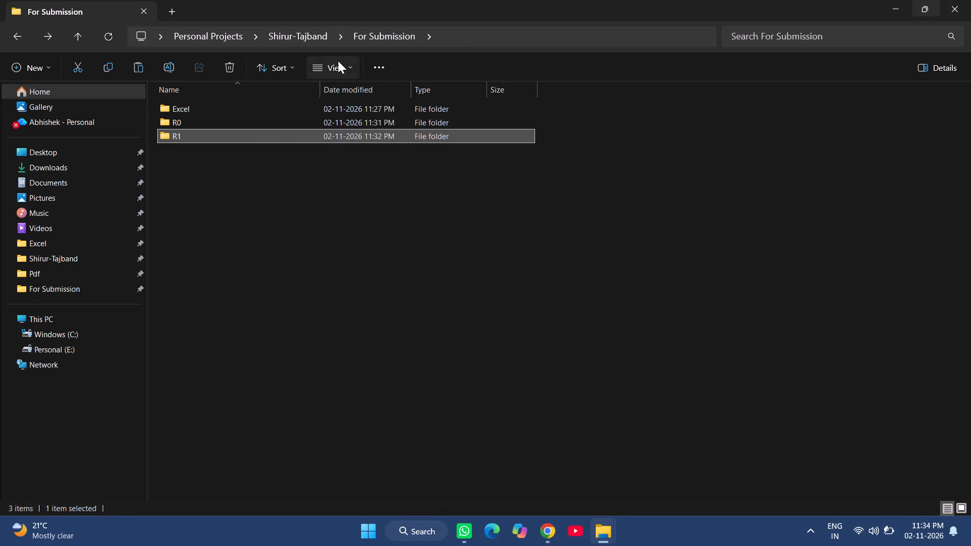
click(313, 37)
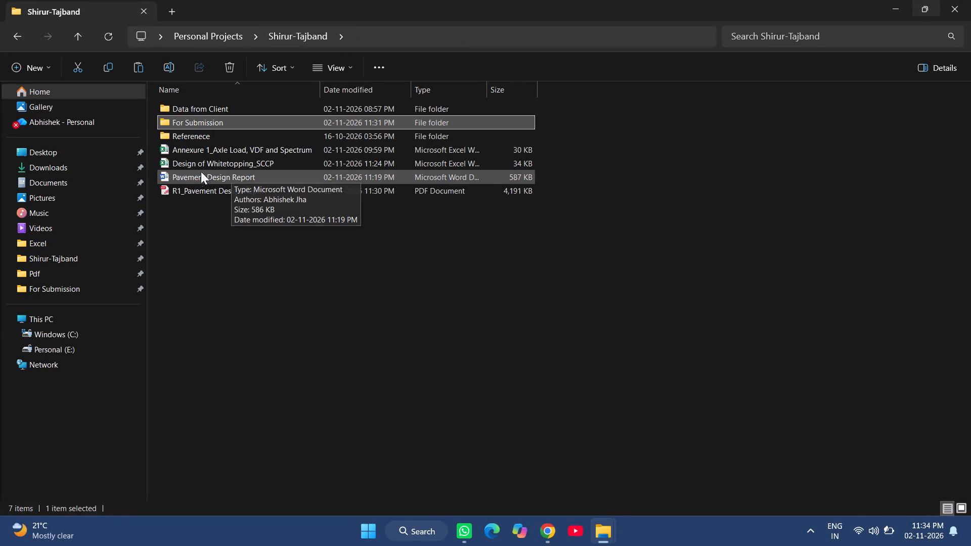
click(220, 160)
click(223, 179)
key(ctrl+c)
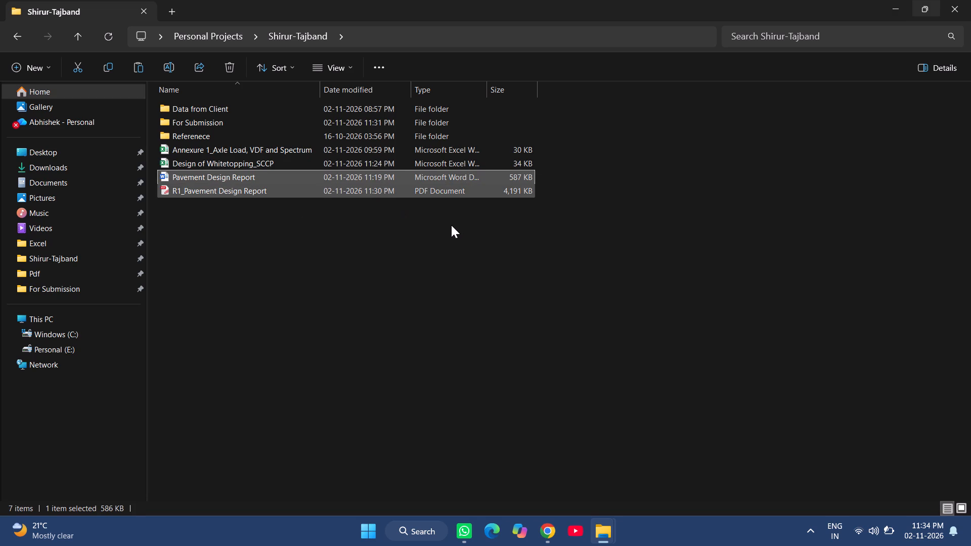
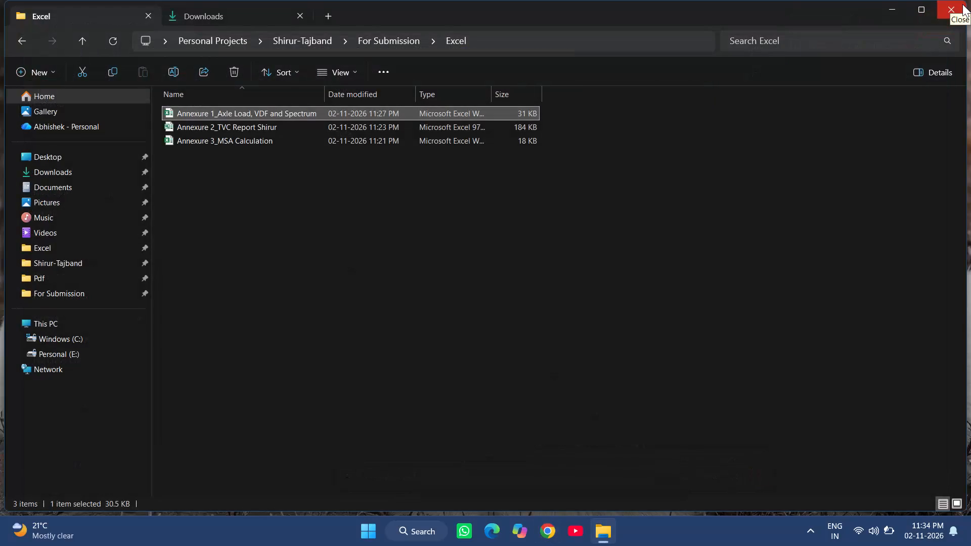
Close the file window showing the Excel submission folder and refresh the desktop.
click(962, 4)
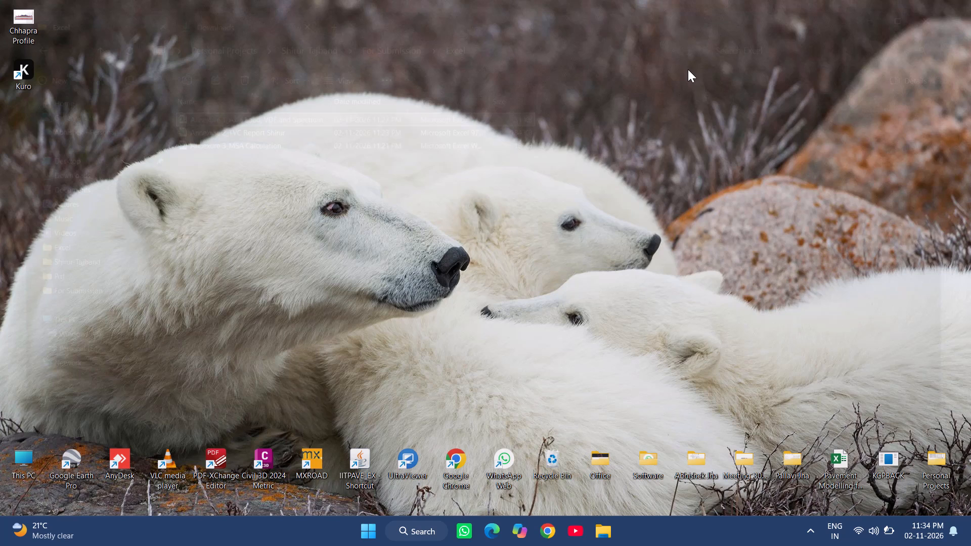
right_click(396, 47)
click(442, 106)
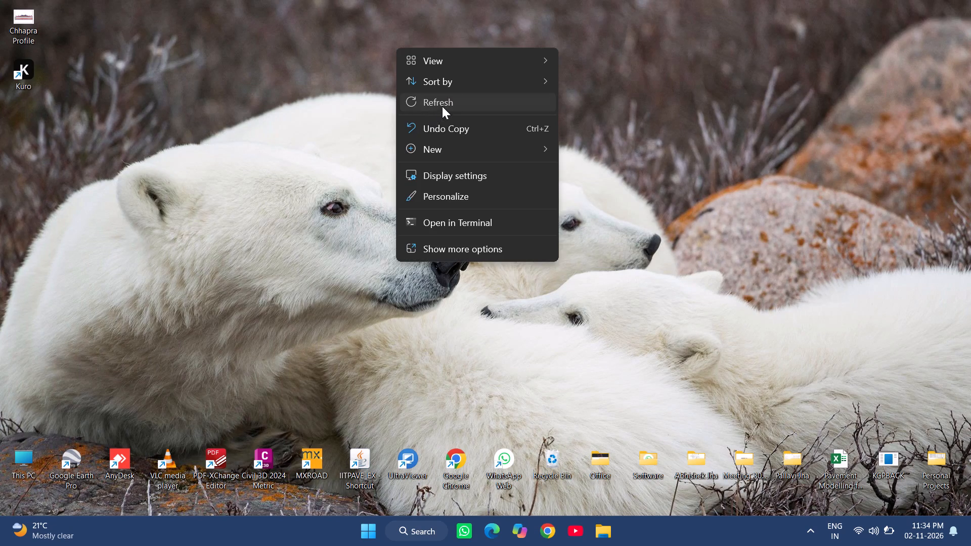
right_click(425, 75)
click(449, 126)
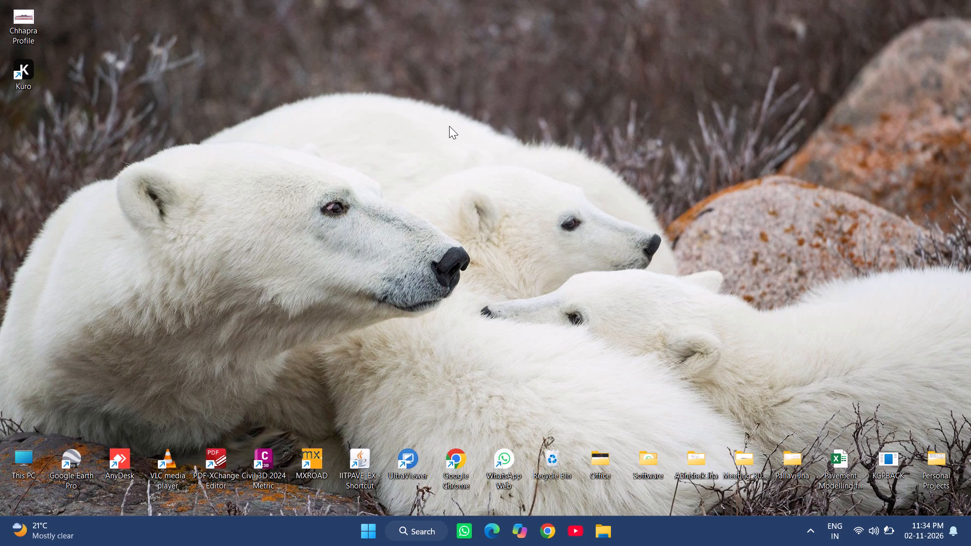